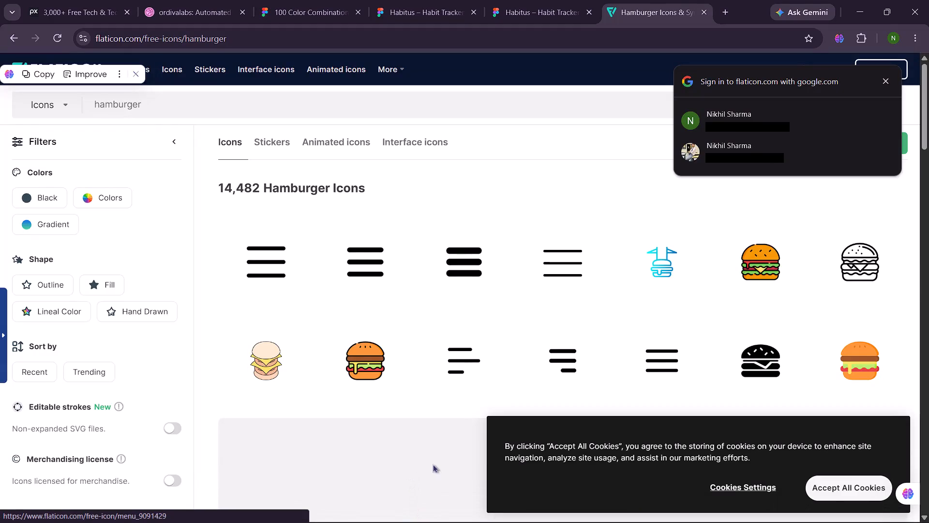
# Dismiss the Google sign-in prompt on the Flaticon hamburger icons page.
pyautogui.click(884, 80)
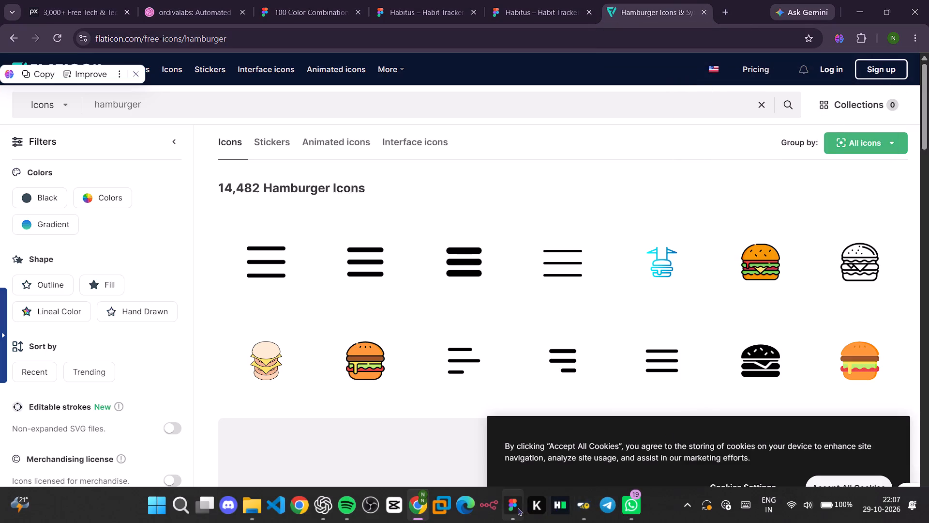
# Switch to the Figma design file showing the mobile pricing plans section.
pyautogui.click(517, 507)
pyautogui.click(546, 505)
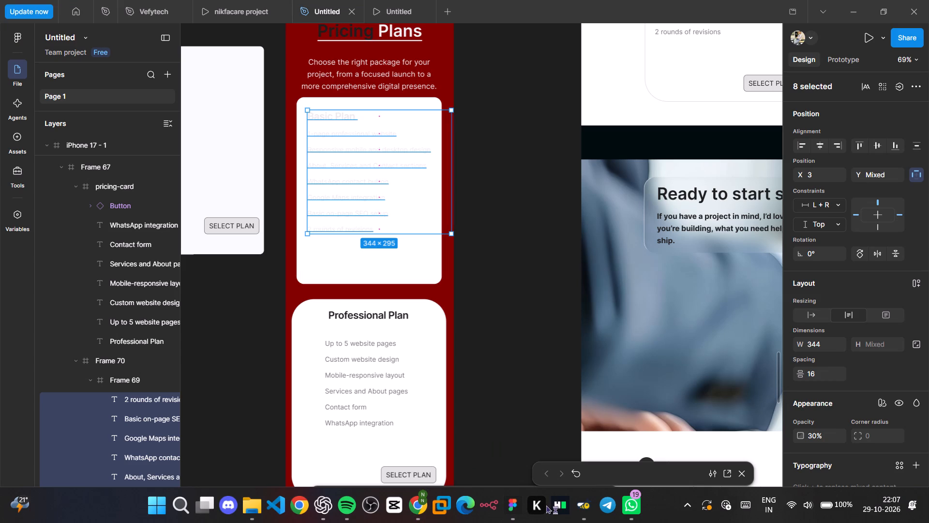
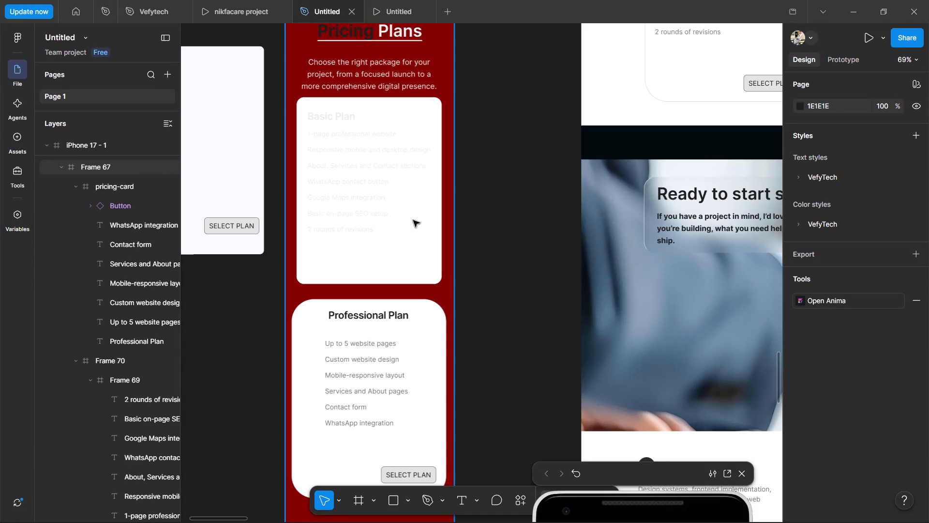
# Move the floating phone preview over the layers list so the whole device is visible and the pricing cards are uncovered.
pyautogui.moveTo(633, 474); pyautogui.dragTo(629, 464)
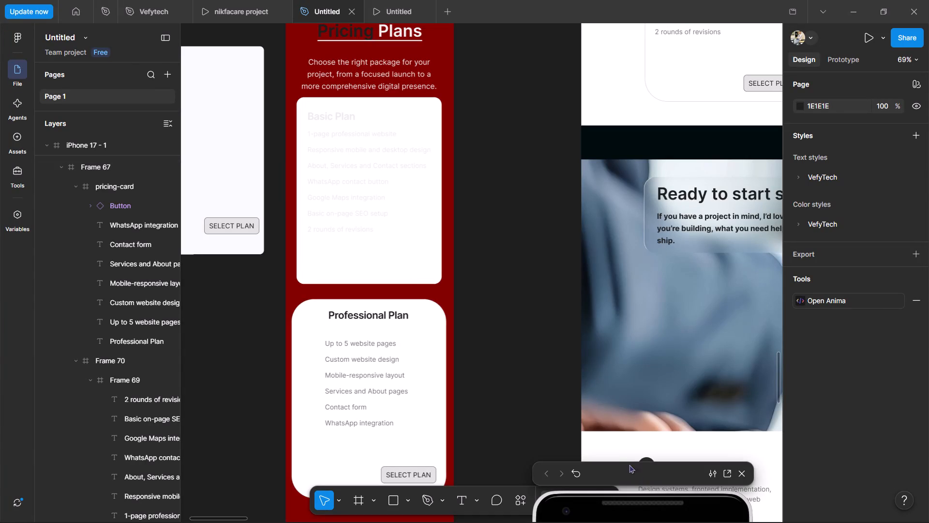
pyautogui.moveTo(629, 464); pyautogui.dragTo(545, 245)
pyautogui.moveTo(537, 245); pyautogui.dragTo(462, 91)
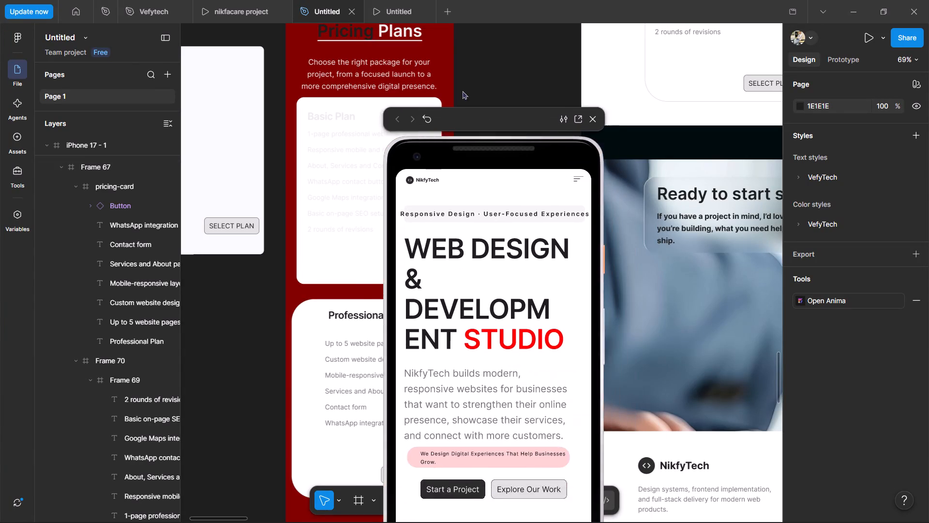
pyautogui.moveTo(462, 91); pyautogui.dragTo(94, 18)
# Examine the mobile prototype preview from the hero and statistics cards through the service cards to the Selected work section.
pyautogui.scroll(-6, 92, 294)
pyautogui.scroll(2, 114, 301)
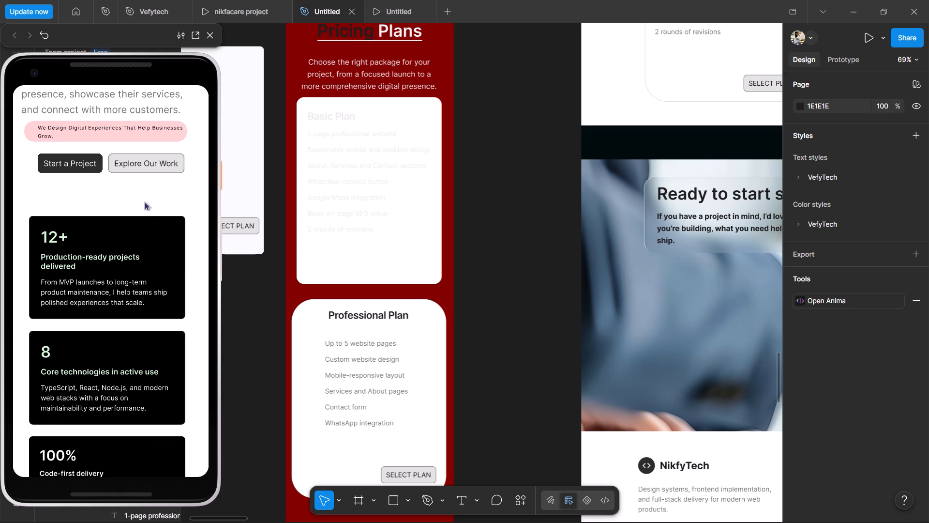
pyautogui.scroll(-11, 151, 219)
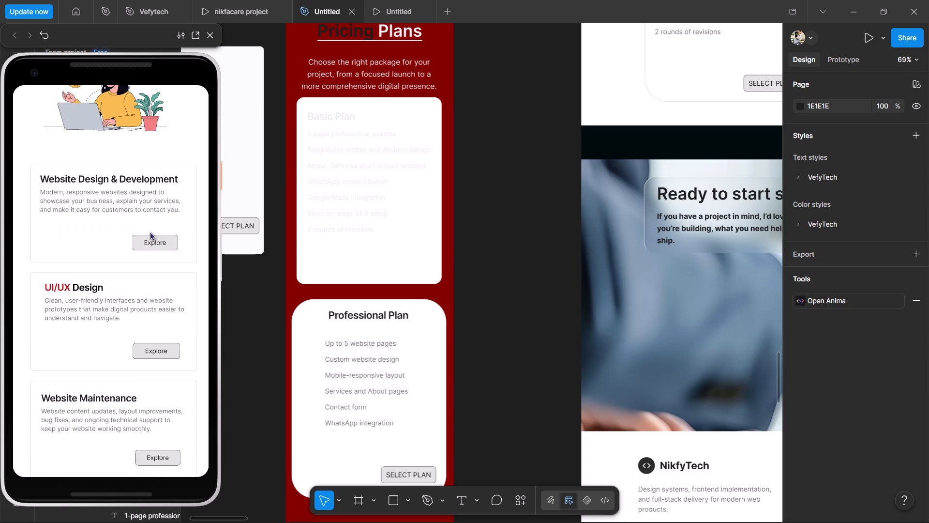
pyautogui.scroll(-4, 150, 231)
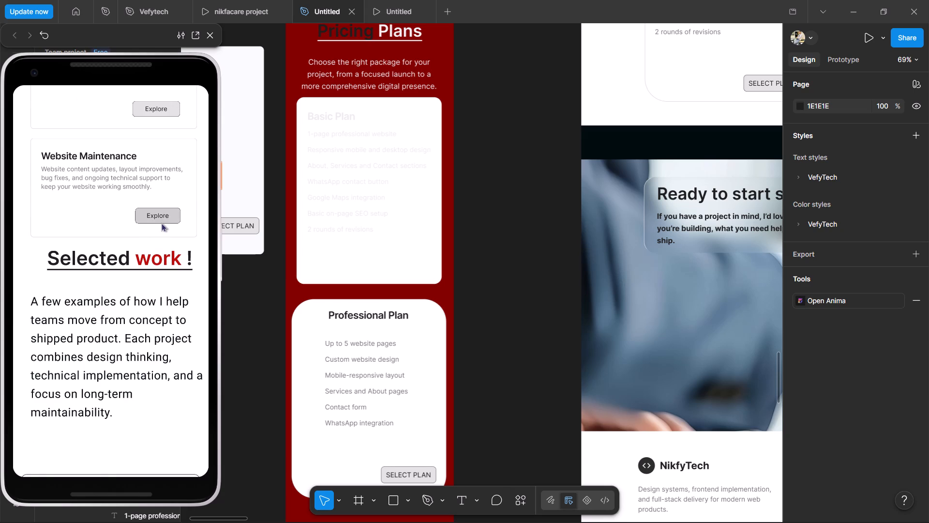
pyautogui.scroll(2, 161, 223)
pyautogui.click(160, 233)
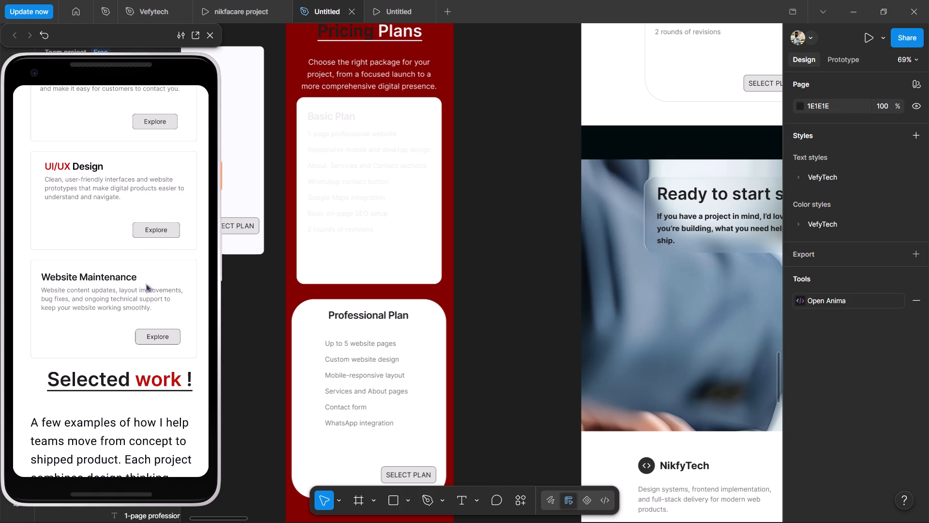
pyautogui.scroll(2, 148, 325)
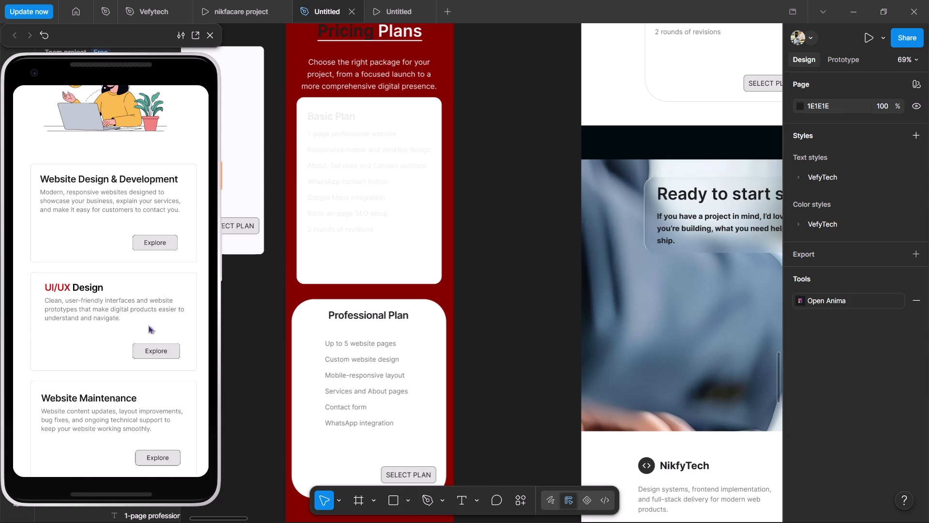
pyautogui.scroll(1, 148, 325)
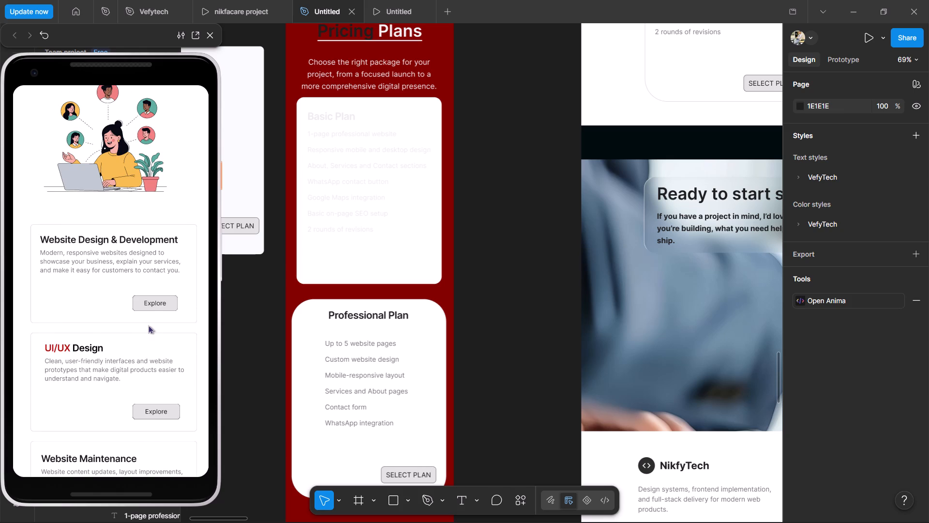
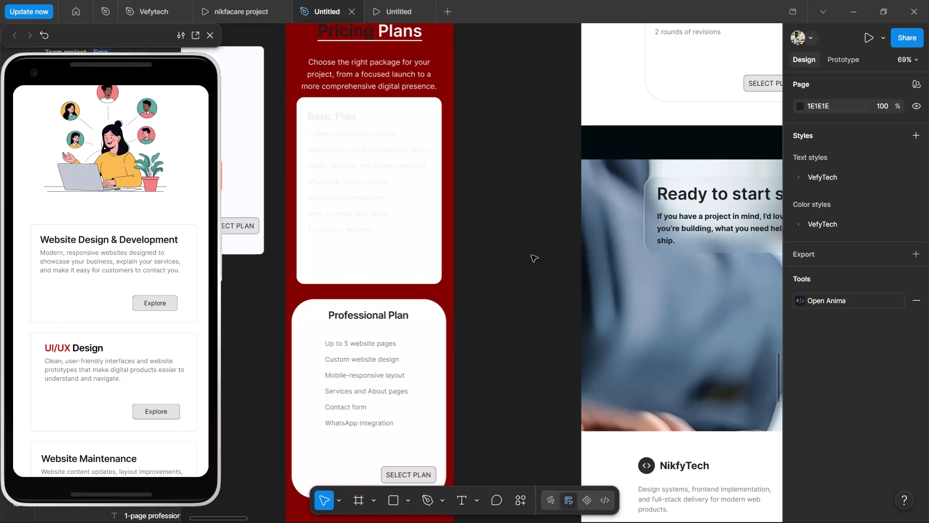
# Examine the mobile Pricing Plans section, from its heading and plan cards down to the blank area beneath.
pyautogui.scroll(2, 393, 277)
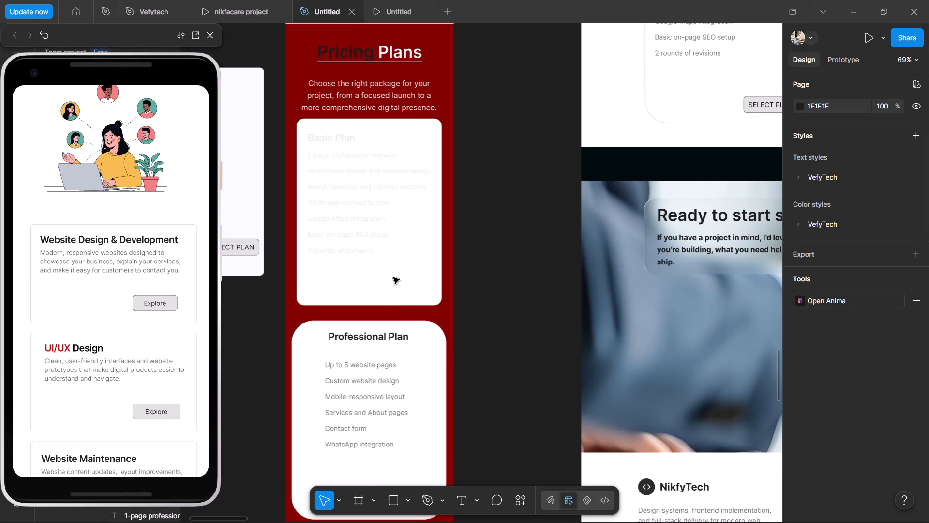
pyautogui.scroll(15, 393, 277)
pyautogui.scroll(-4, 393, 277)
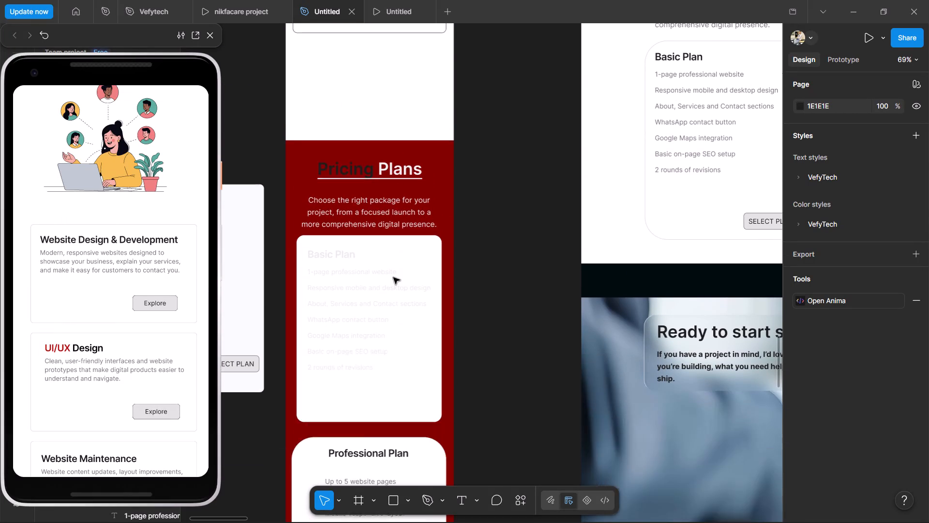
pyautogui.scroll(-8, 393, 277)
pyautogui.scroll(2, 393, 277)
pyautogui.scroll(-3, 393, 277)
pyautogui.scroll(15, 393, 277)
pyautogui.scroll(-1, 393, 277)
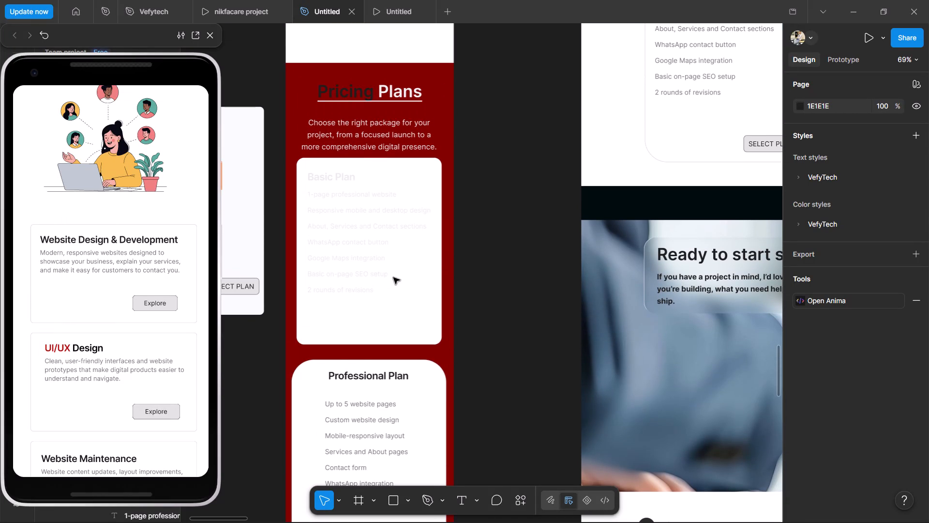
pyautogui.scroll(-20, 393, 277)
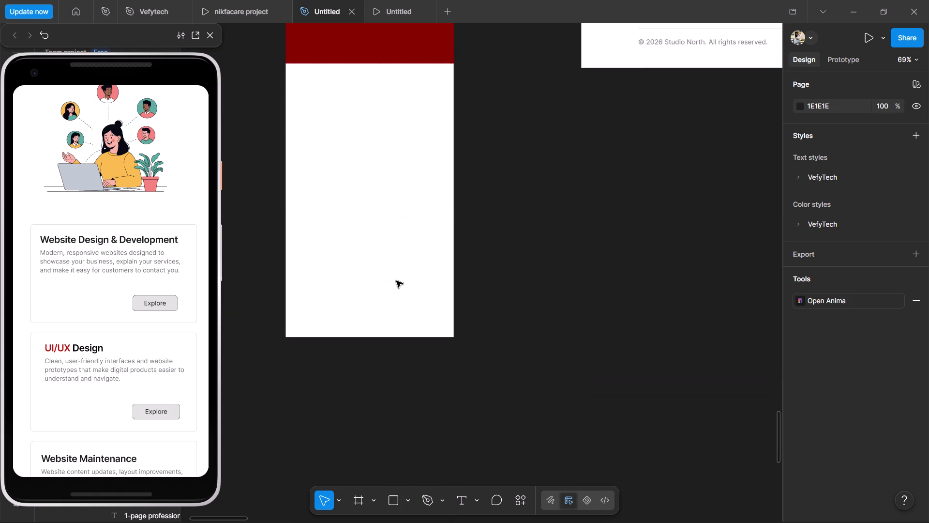
pyautogui.scroll(-5, 396, 281)
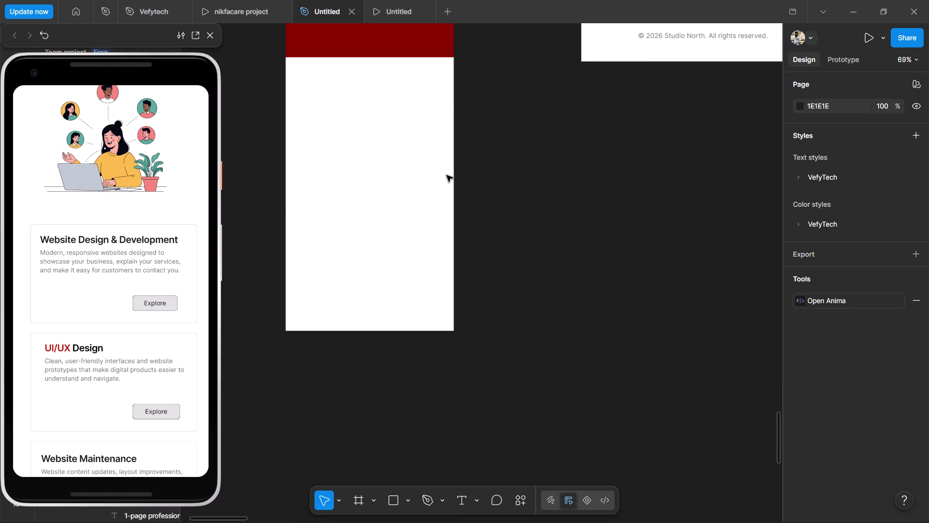
pyautogui.scroll(4, 447, 175)
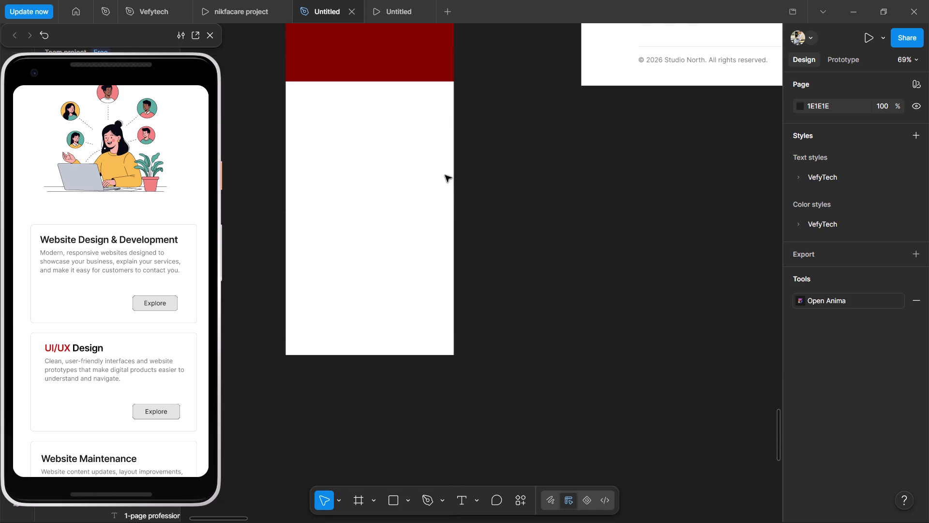
pyautogui.scroll(7, 445, 175)
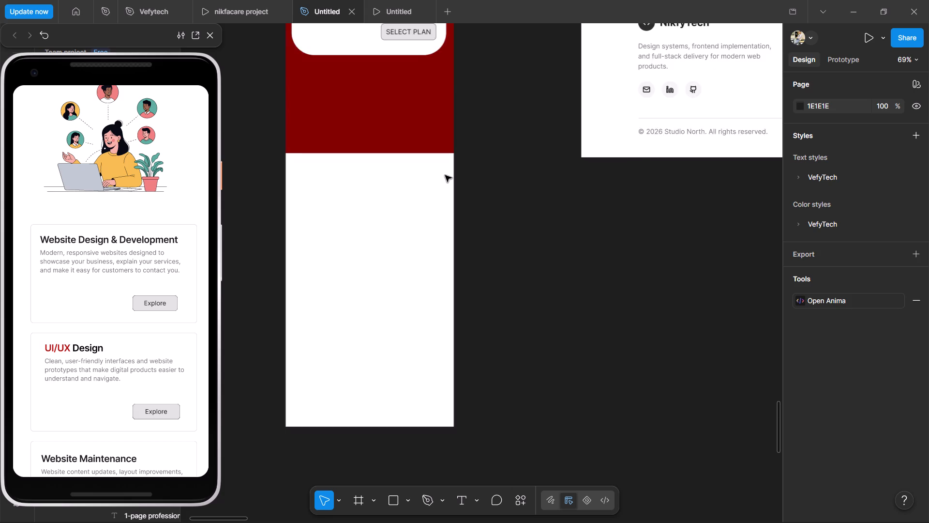
pyautogui.scroll(2, 445, 175)
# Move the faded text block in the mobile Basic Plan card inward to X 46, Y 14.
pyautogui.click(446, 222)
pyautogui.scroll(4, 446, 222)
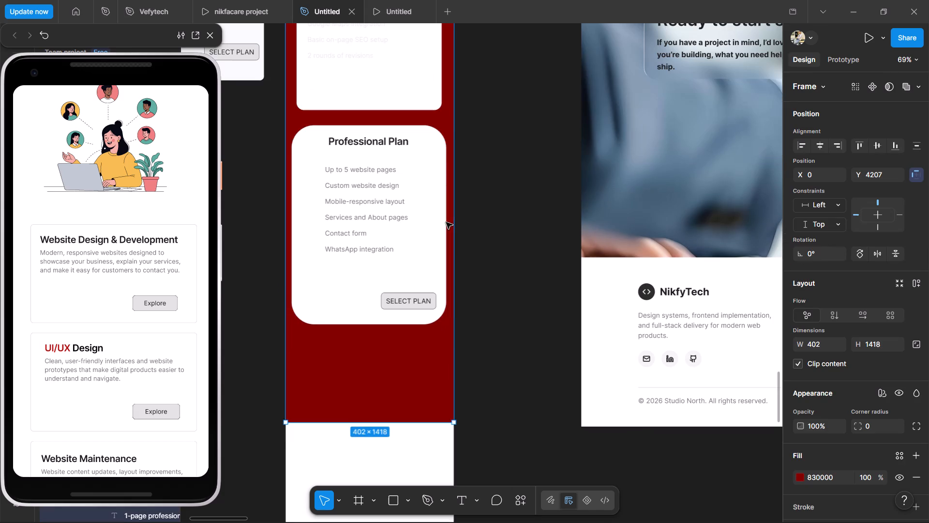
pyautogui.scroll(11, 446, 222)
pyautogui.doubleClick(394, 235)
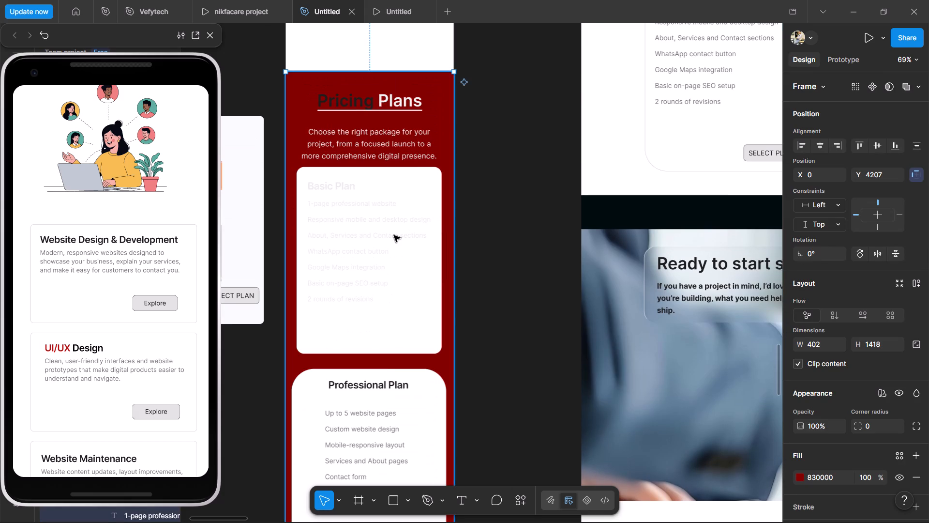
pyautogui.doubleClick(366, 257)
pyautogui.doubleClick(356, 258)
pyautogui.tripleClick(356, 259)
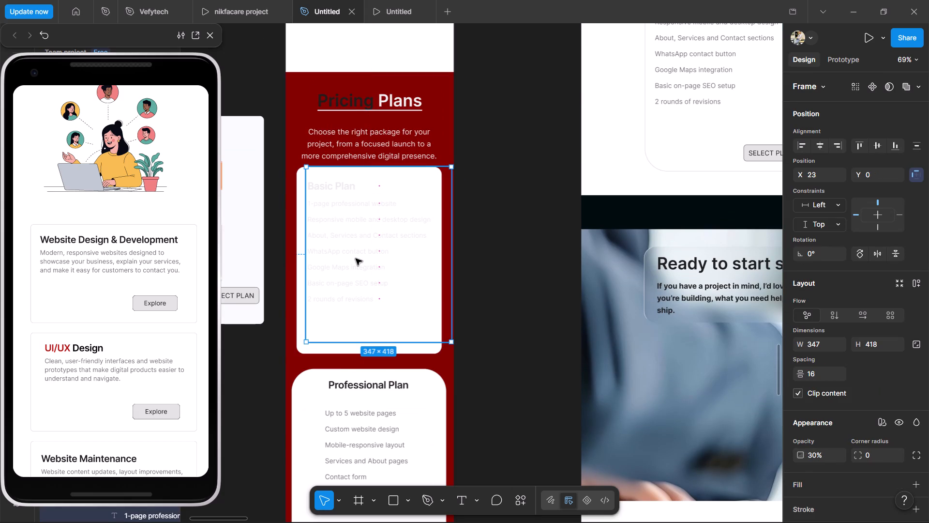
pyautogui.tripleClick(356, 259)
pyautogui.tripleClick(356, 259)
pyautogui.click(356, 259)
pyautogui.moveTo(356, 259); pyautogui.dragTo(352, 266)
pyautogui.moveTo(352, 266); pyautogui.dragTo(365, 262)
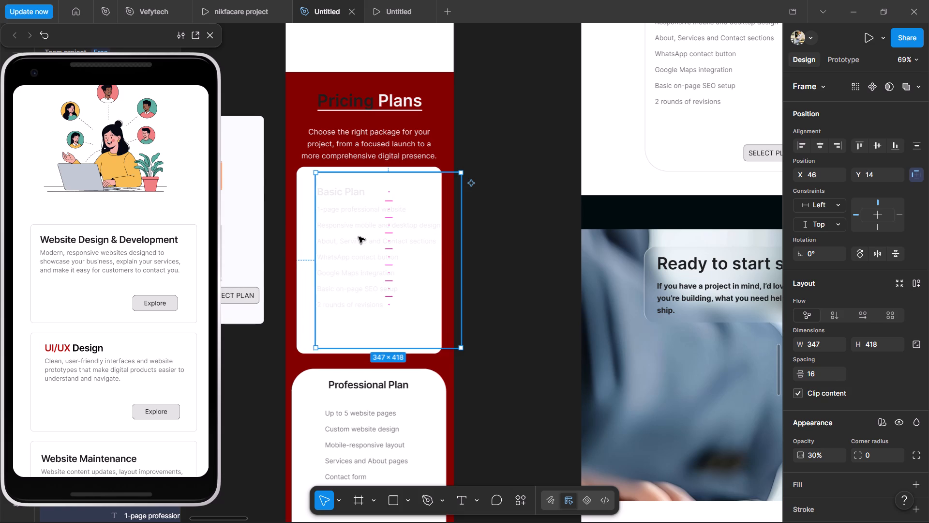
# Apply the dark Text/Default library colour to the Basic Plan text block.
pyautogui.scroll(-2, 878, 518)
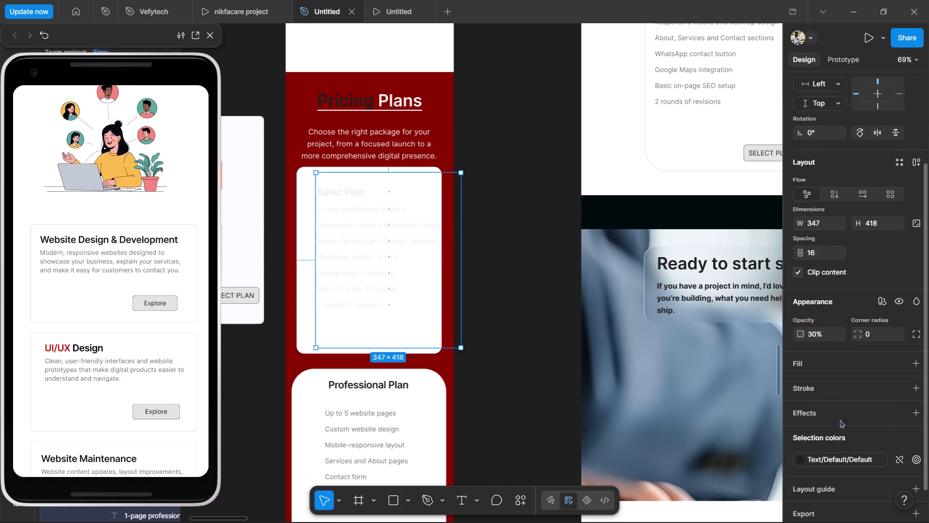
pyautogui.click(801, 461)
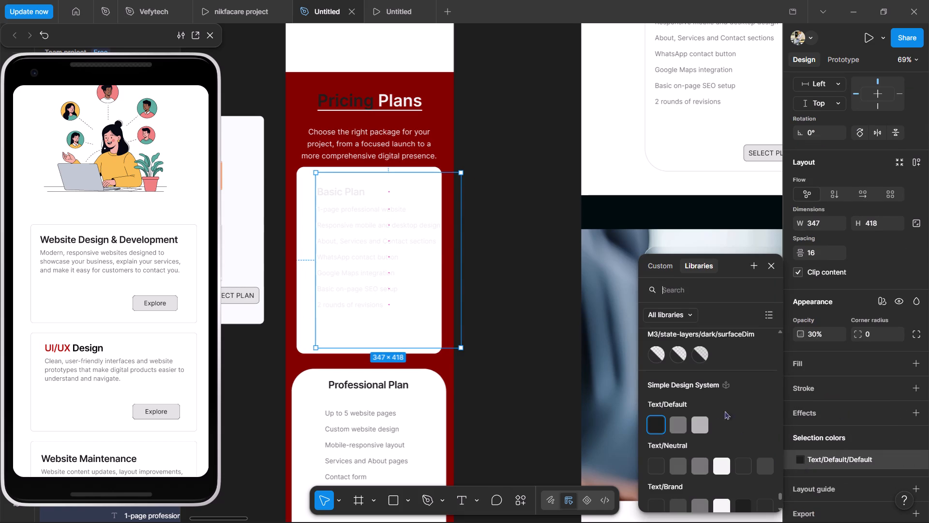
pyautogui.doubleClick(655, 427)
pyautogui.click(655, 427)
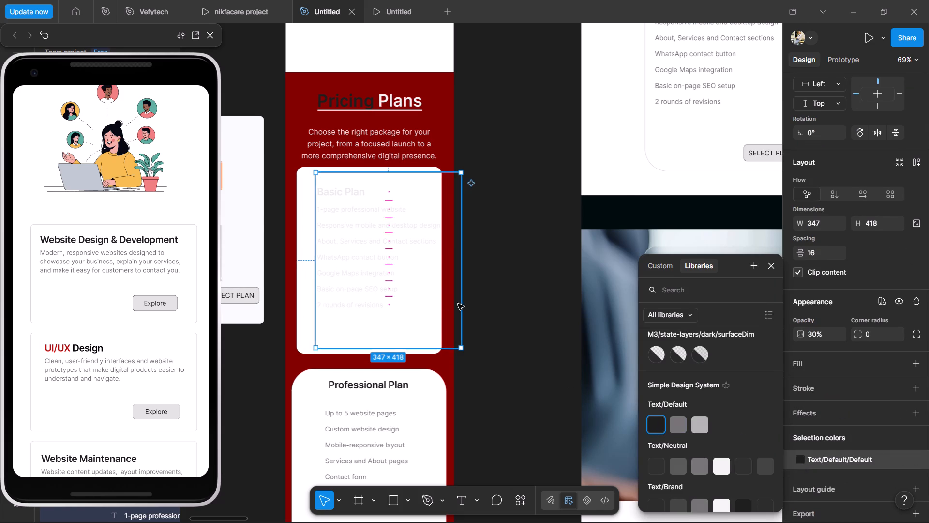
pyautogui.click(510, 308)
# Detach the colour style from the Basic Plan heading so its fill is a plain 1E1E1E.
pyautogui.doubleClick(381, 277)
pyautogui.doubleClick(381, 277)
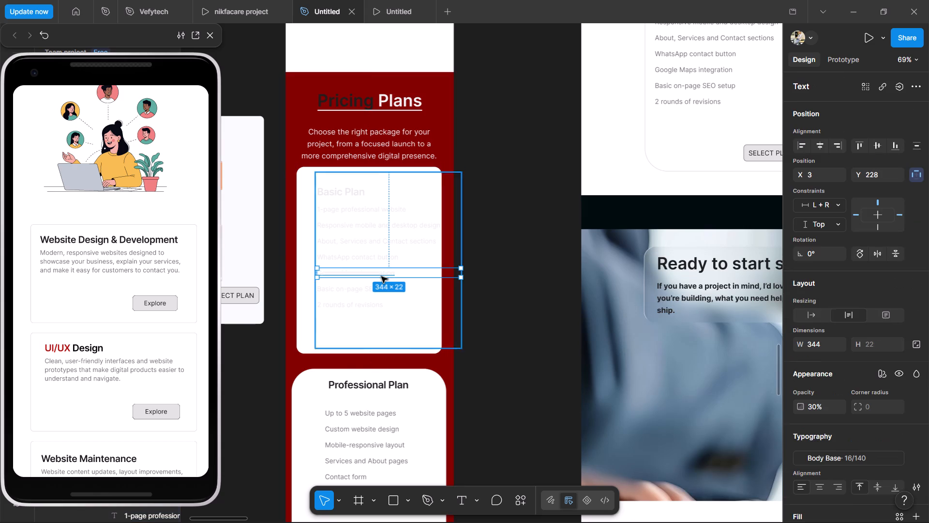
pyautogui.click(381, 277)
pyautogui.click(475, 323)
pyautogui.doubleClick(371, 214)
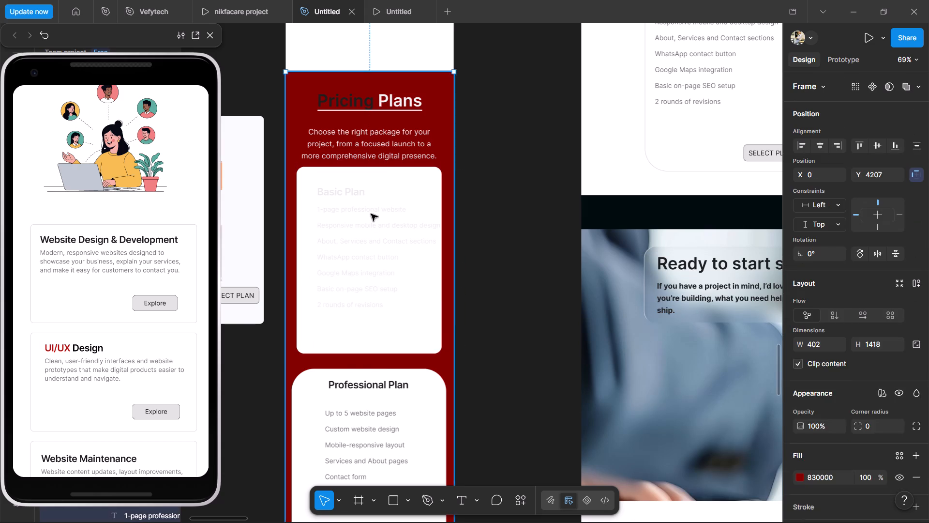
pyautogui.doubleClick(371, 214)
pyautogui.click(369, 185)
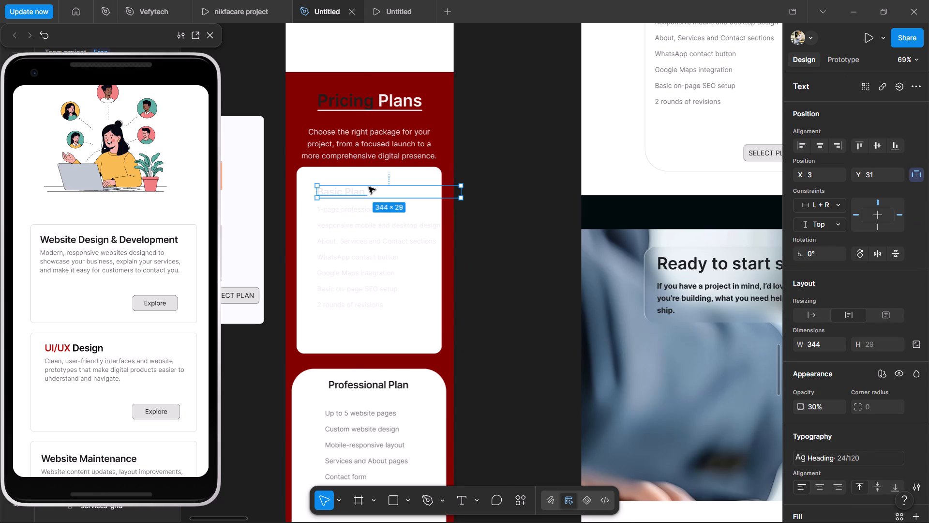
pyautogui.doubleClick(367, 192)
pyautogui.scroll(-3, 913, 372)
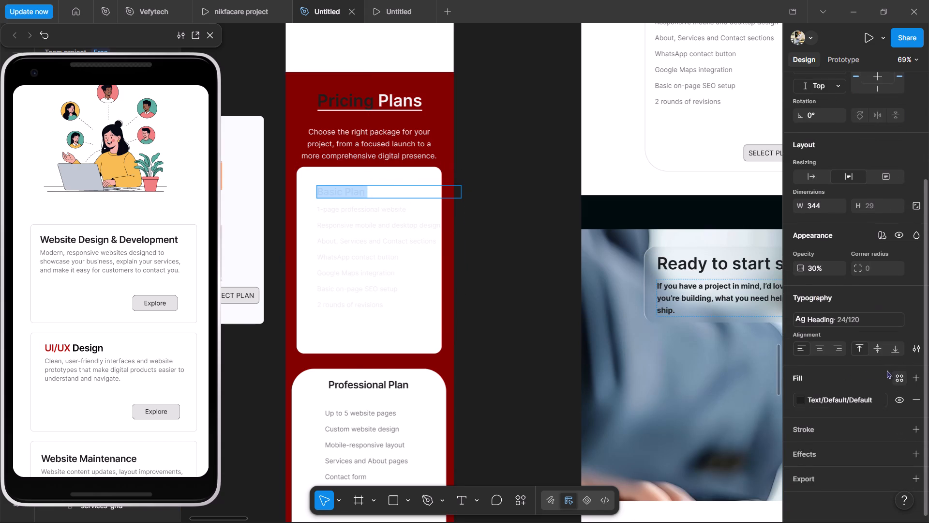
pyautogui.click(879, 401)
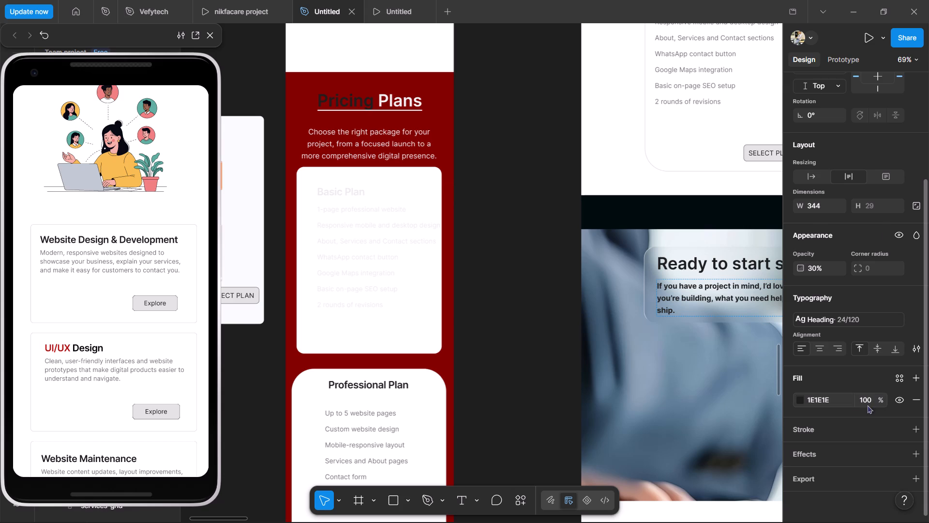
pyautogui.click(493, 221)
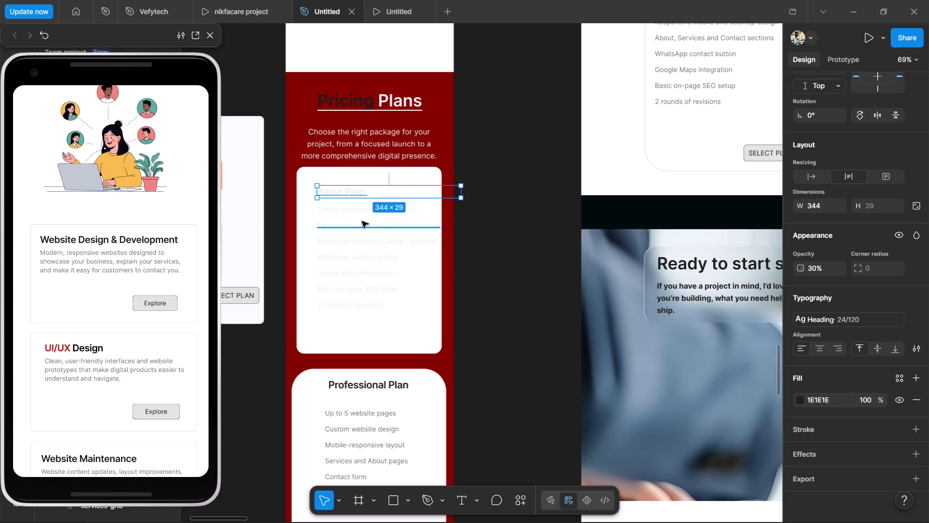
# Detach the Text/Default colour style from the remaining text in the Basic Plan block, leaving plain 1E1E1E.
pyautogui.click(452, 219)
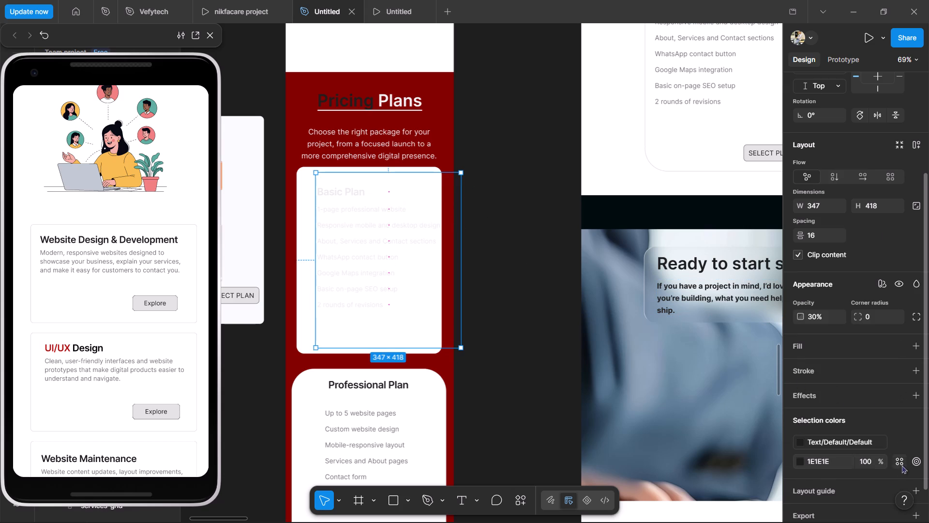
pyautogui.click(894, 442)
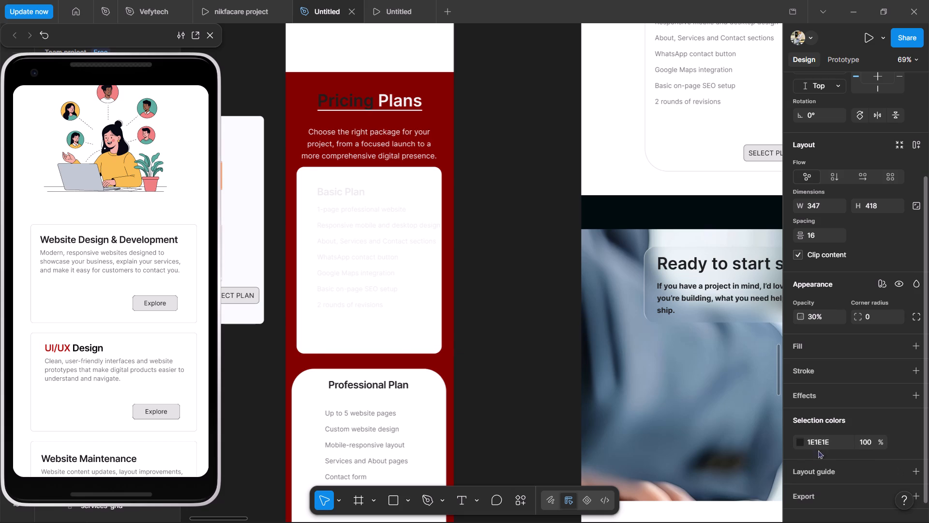
# Delete the faded Basic Plan text block from the first white card in the mobile pricing section.
pyautogui.scroll(-5, 796, 438)
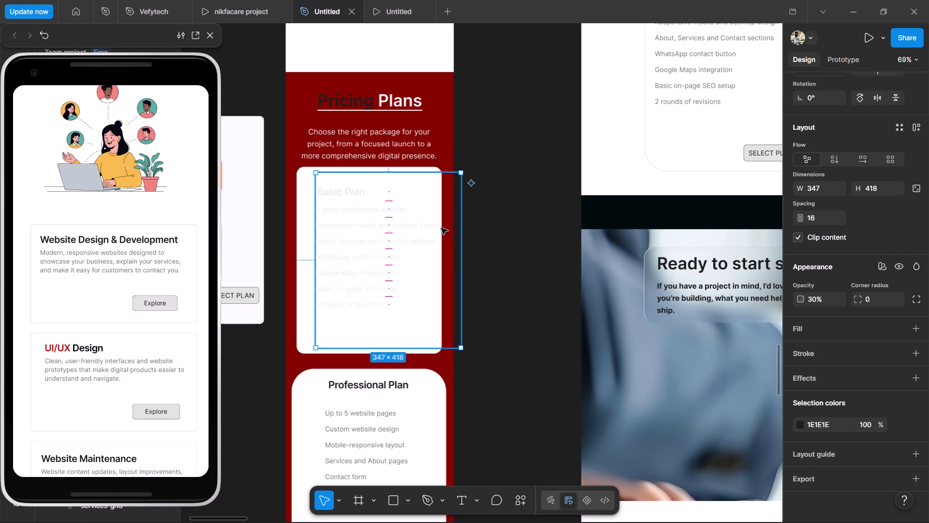
pyautogui.press('BackSpace')
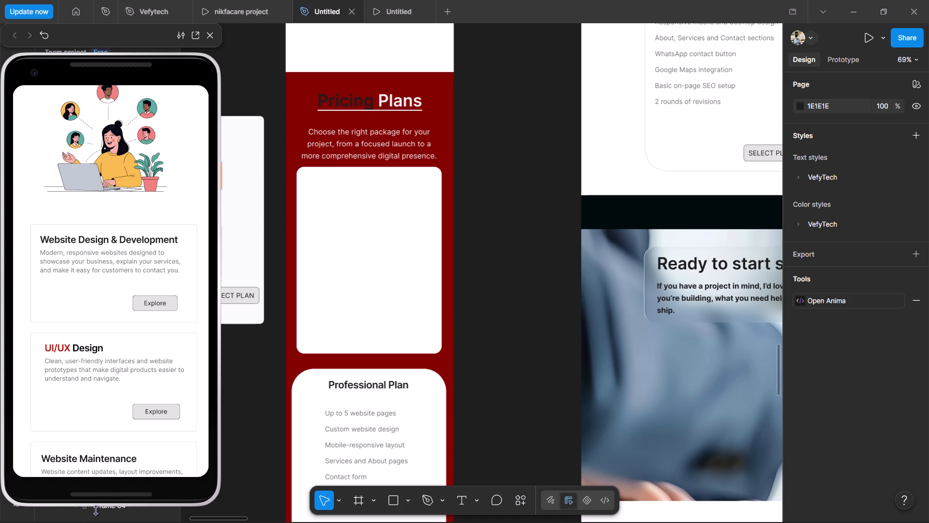
# Examine the desktop home page layouts, from the pricing and contact sections up to the hero section.
pyautogui.hscroll(-2, 119, 499)
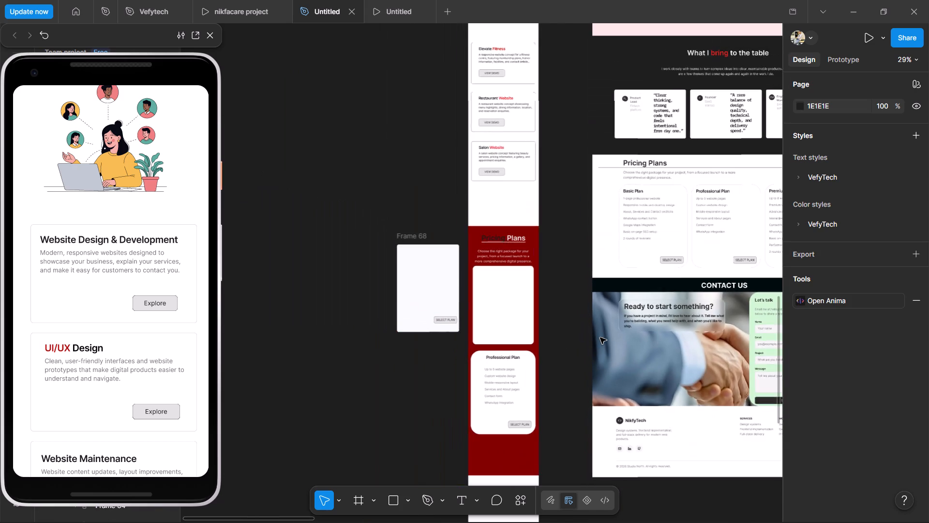
pyautogui.hscroll(-4, 600, 338)
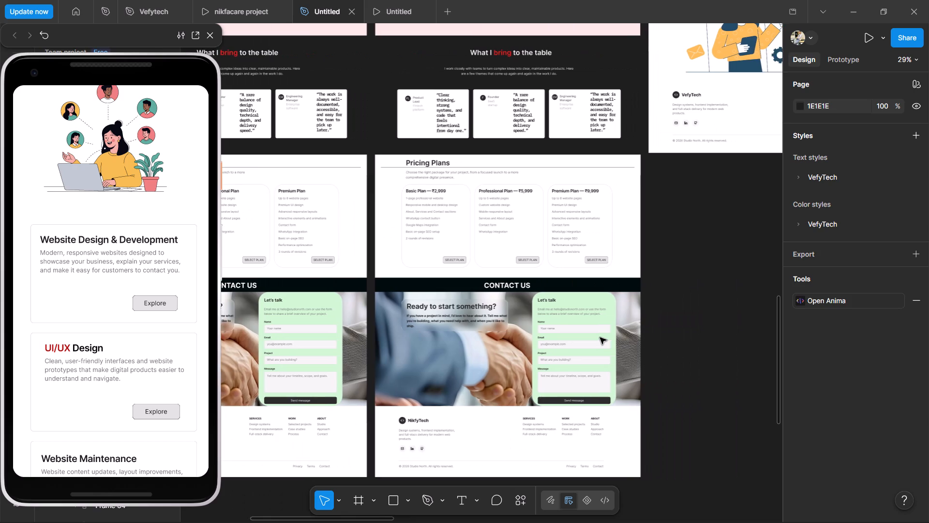
pyautogui.hscroll(2, 600, 338)
pyautogui.scroll(1, 600, 338)
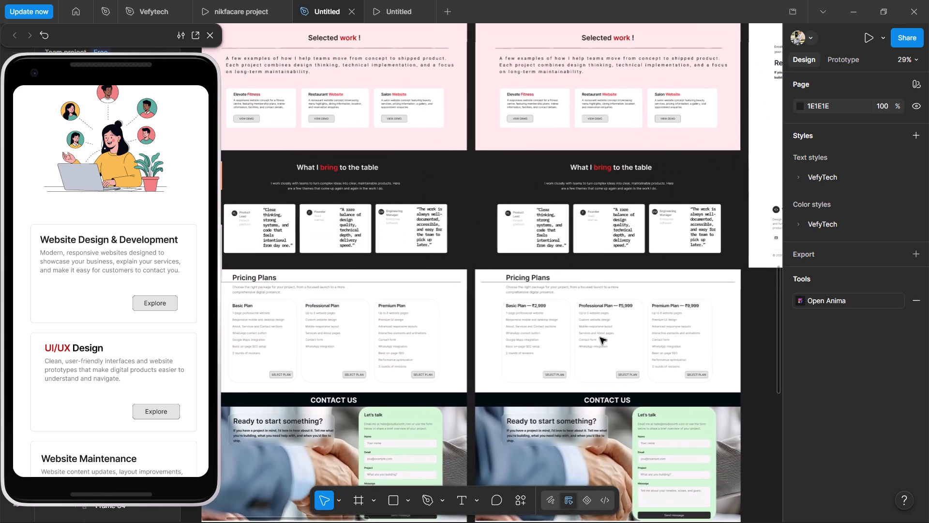
pyautogui.scroll(1, 600, 338)
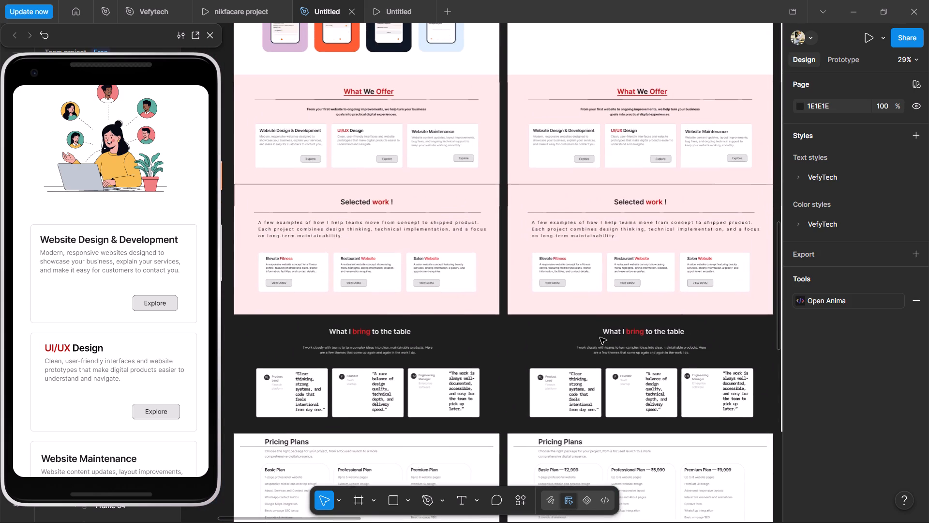
pyautogui.scroll(1, 600, 338)
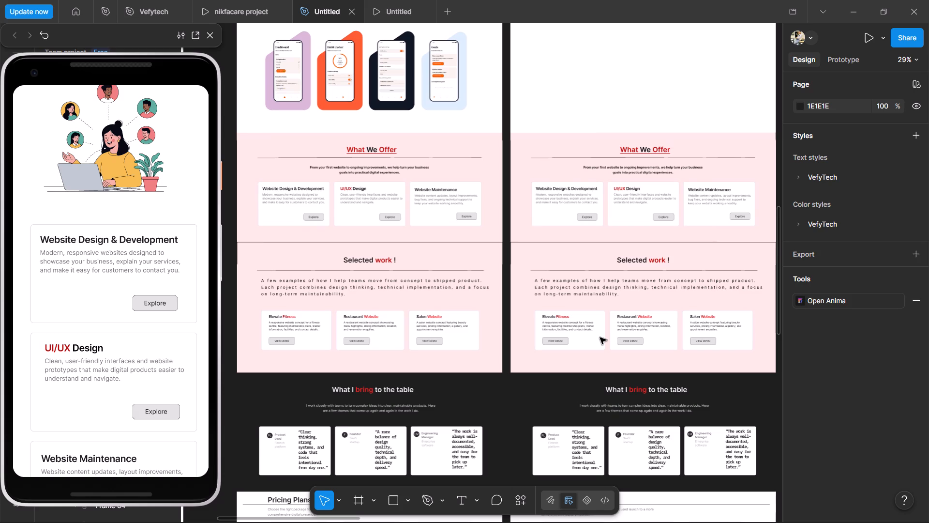
pyautogui.scroll(2, 600, 338)
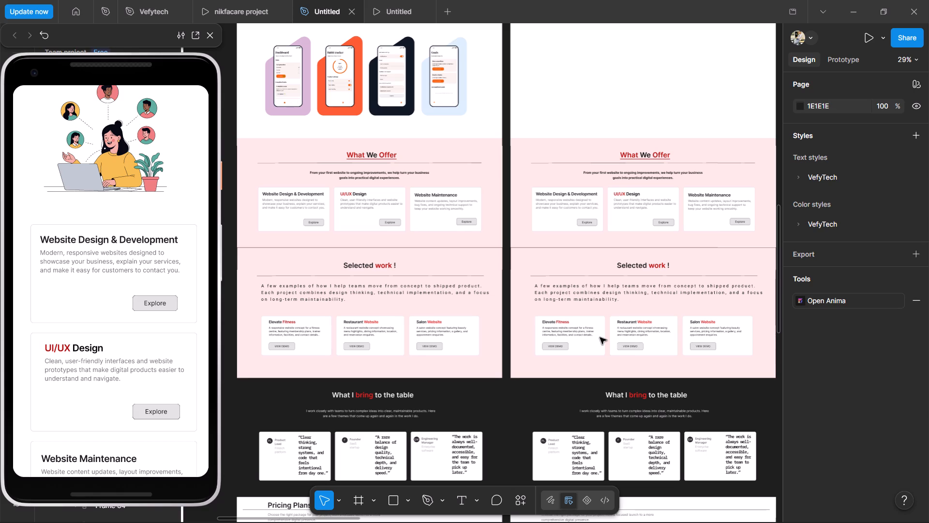
pyautogui.scroll(1, 600, 338)
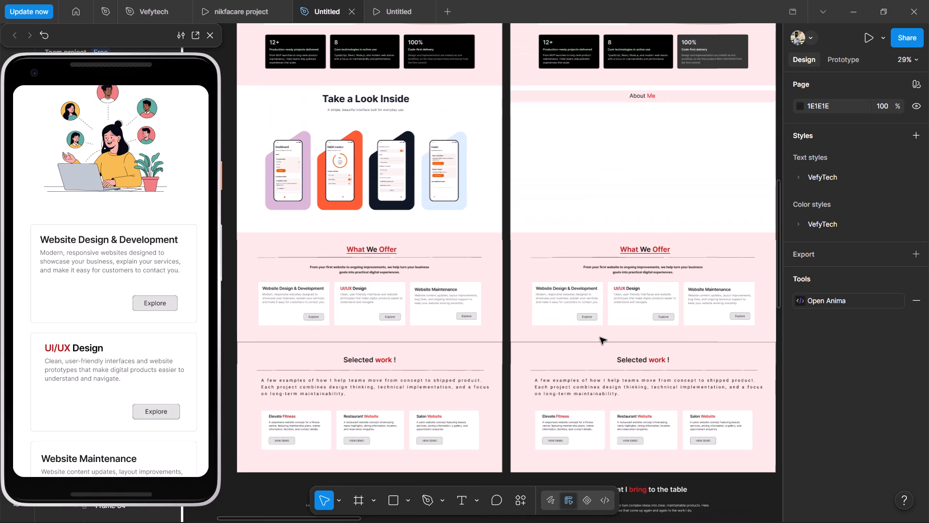
pyautogui.scroll(2, 600, 338)
pyautogui.scroll(-1, 600, 338)
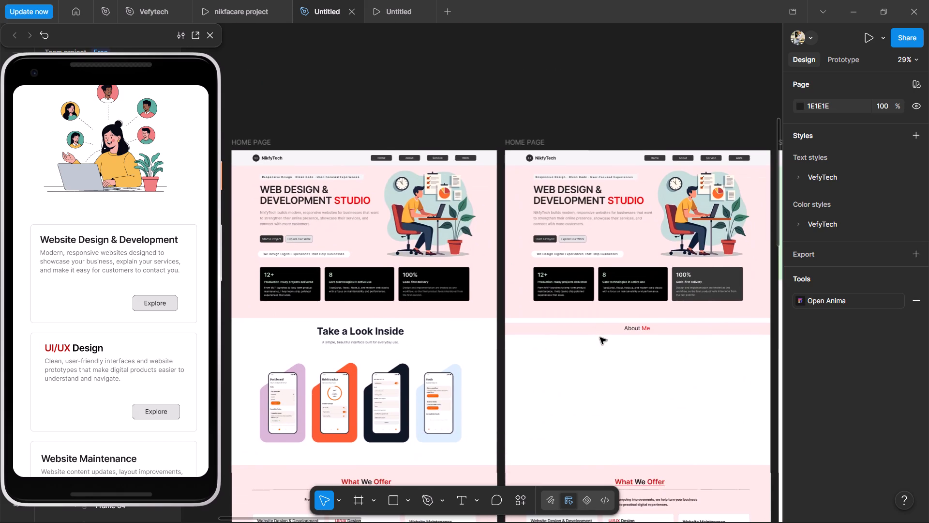
# Examine the two desktop home page layouts from the hero down to the What We Offer and Selected work sections.
pyautogui.scroll(-2, 600, 338)
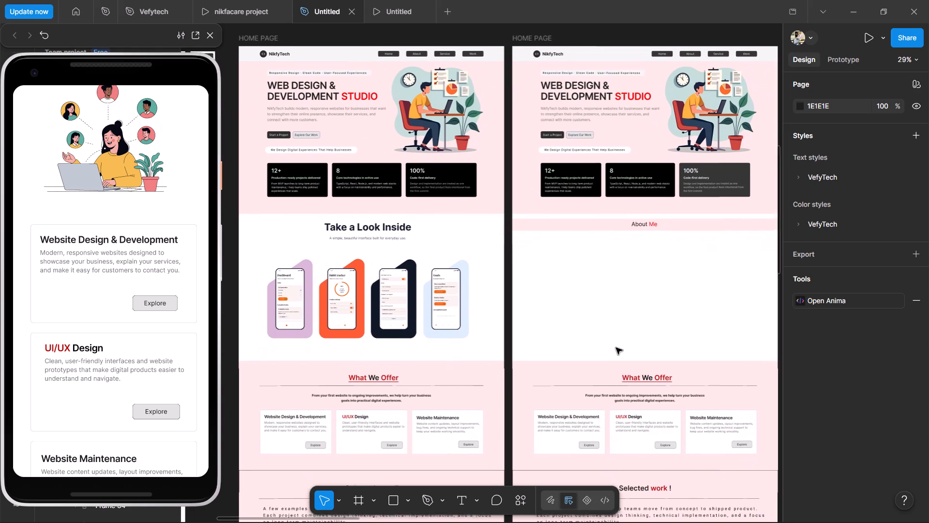
pyautogui.scroll(-2, 616, 348)
pyautogui.hscroll(-1, 616, 348)
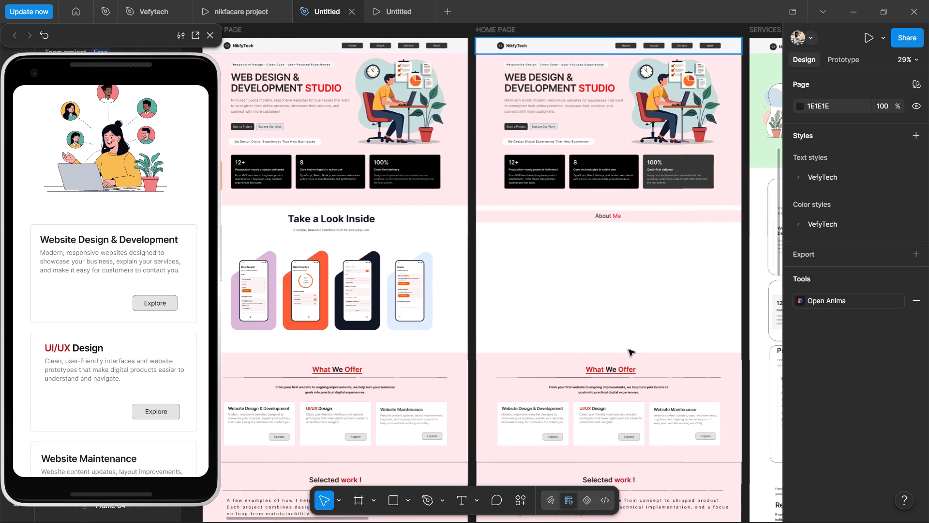
pyautogui.scroll(1, 629, 350)
pyautogui.hscroll(-1, 629, 350)
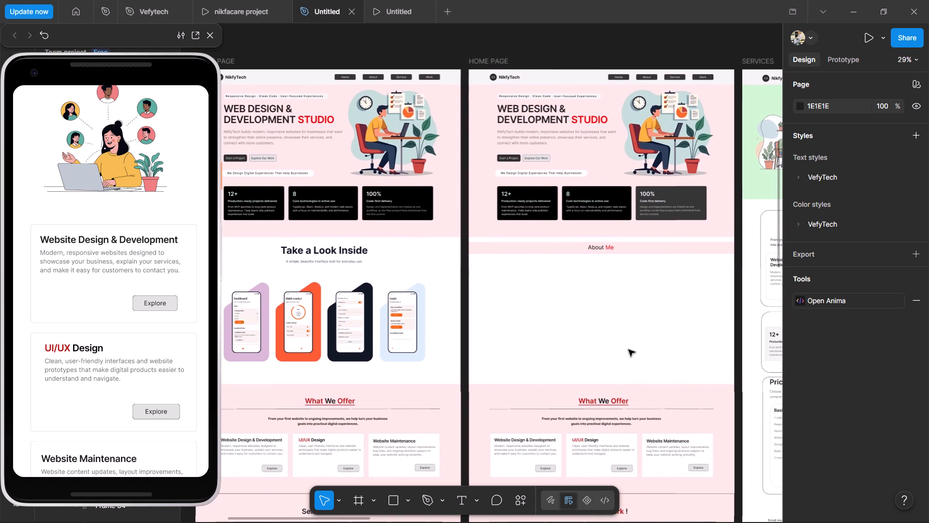
pyautogui.hscroll(-2, 629, 350)
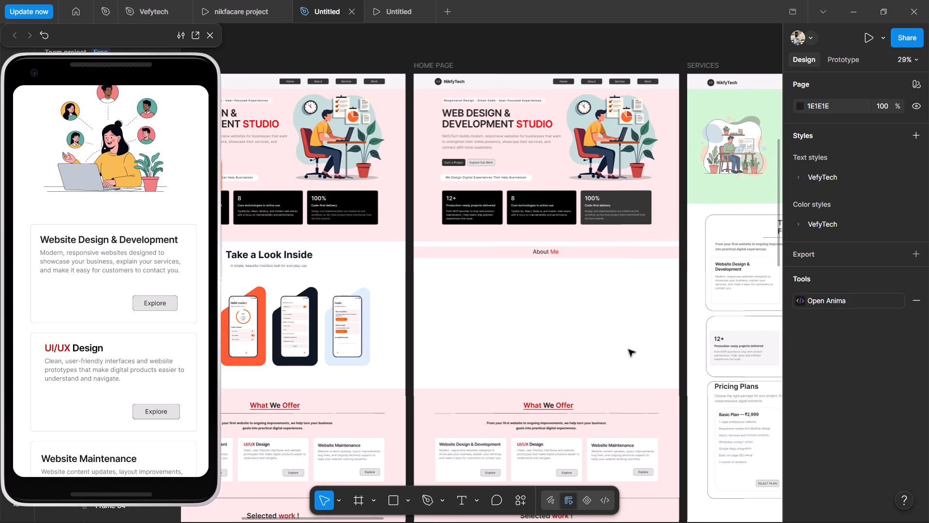
# Examine the desktop Services page, the Work frame and the upper part of the About Us / Desktop layout.
pyautogui.hscroll(-5, 629, 350)
pyautogui.scroll(-1, 629, 350)
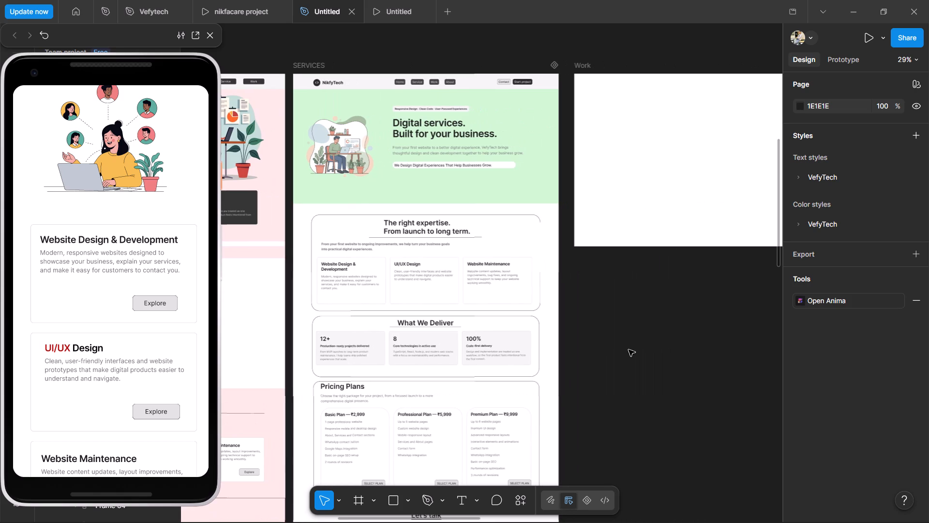
pyautogui.scroll(-1, 629, 350)
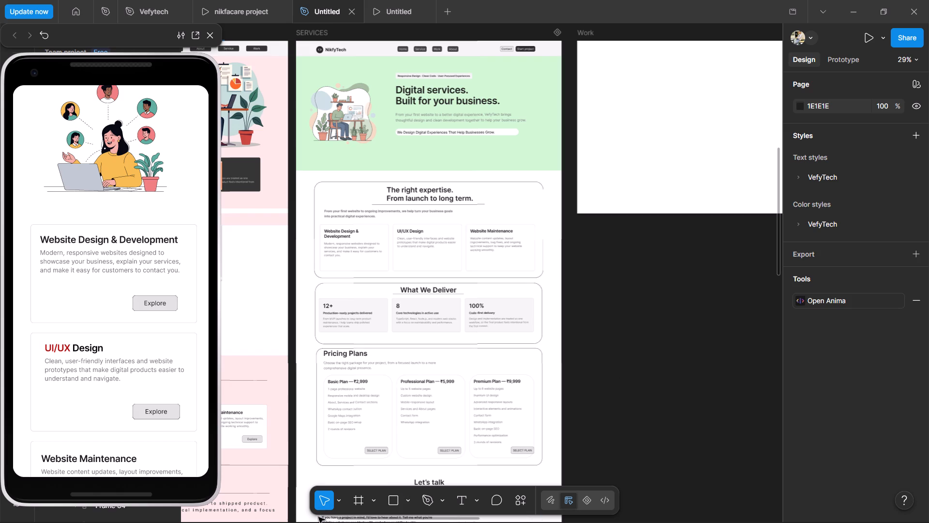
pyautogui.click(341, 500)
pyautogui.click(355, 461)
pyautogui.scroll(-2, 448, 286)
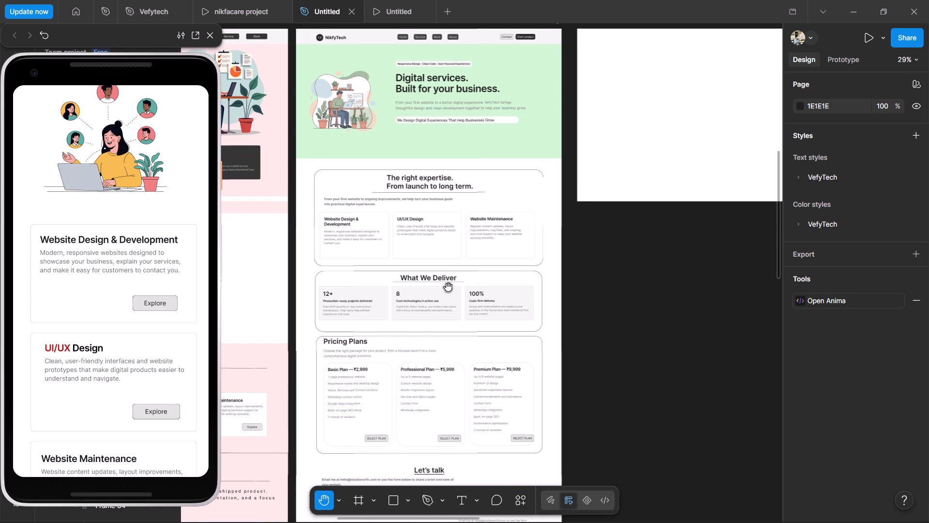
pyautogui.scroll(2, 449, 287)
pyautogui.moveTo(531, 254); pyautogui.dragTo(89, 271)
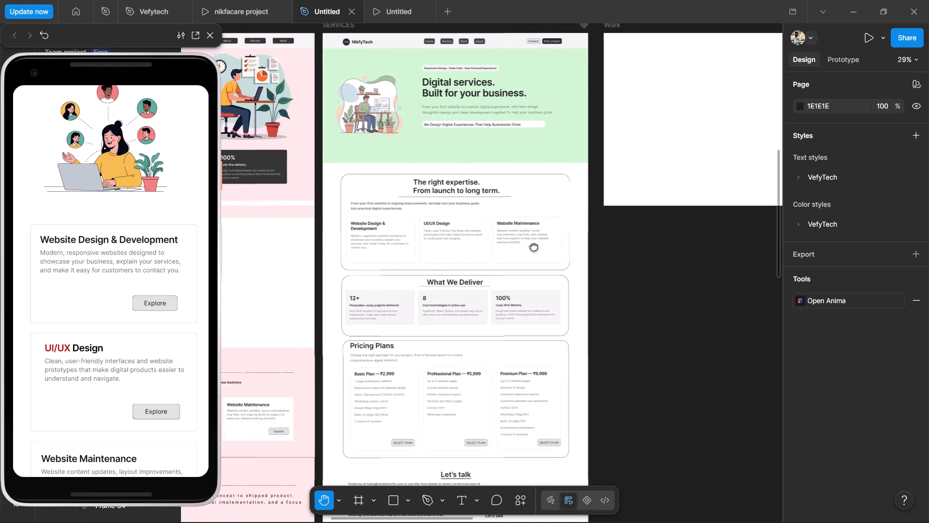
pyautogui.click(468, 272)
pyautogui.moveTo(604, 266); pyautogui.dragTo(386, 273)
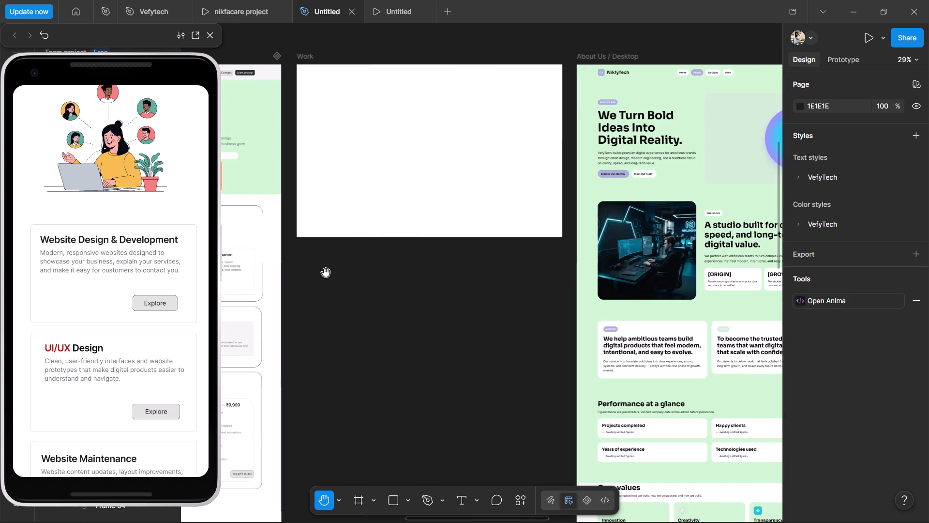
pyautogui.moveTo(660, 290); pyautogui.dragTo(470, 287)
pyautogui.moveTo(509, 280); pyautogui.dragTo(493, 332)
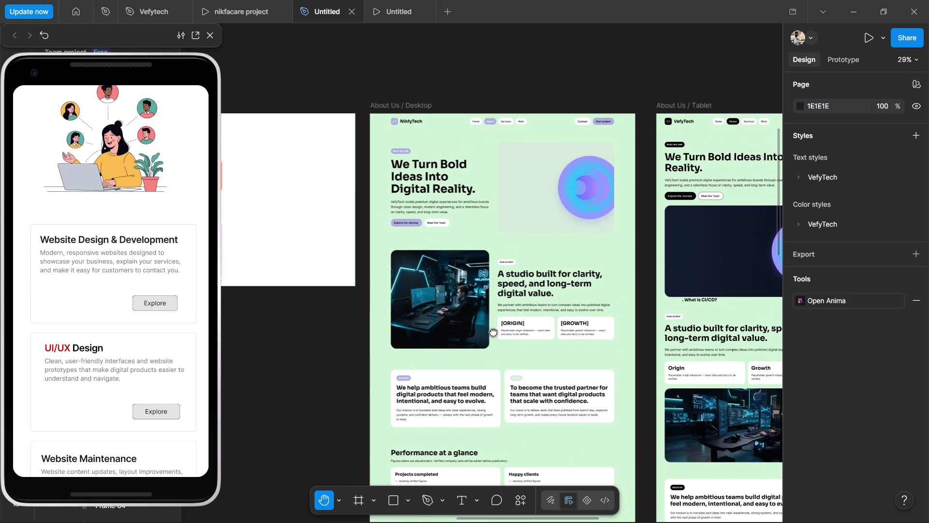
pyautogui.moveTo(493, 332); pyautogui.dragTo(391, 279)
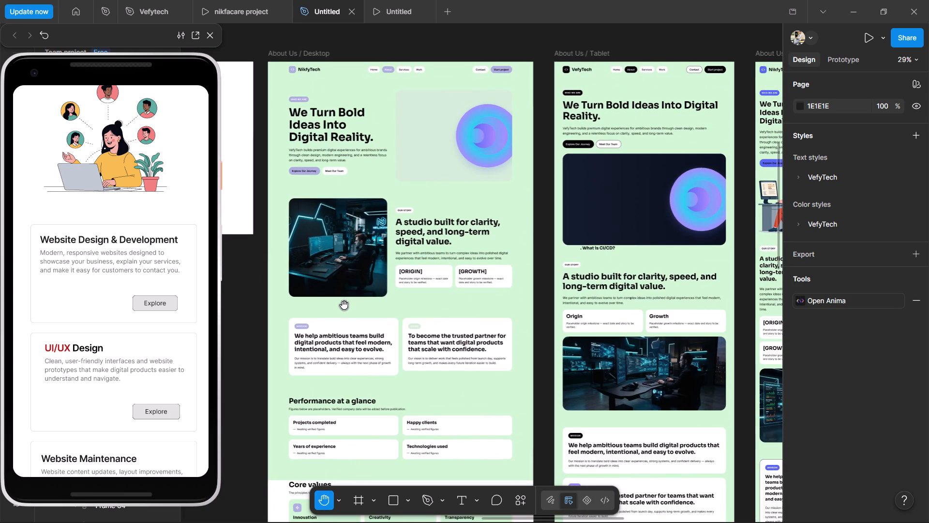
# Examine the About Us desktop and tablet layouts from the performance and core values sections down to their footers.
pyautogui.moveTo(405, 398); pyautogui.dragTo(399, 289)
pyautogui.moveTo(426, 365); pyautogui.dragTo(431, 234)
pyautogui.moveTo(427, 289); pyautogui.dragTo(427, 272)
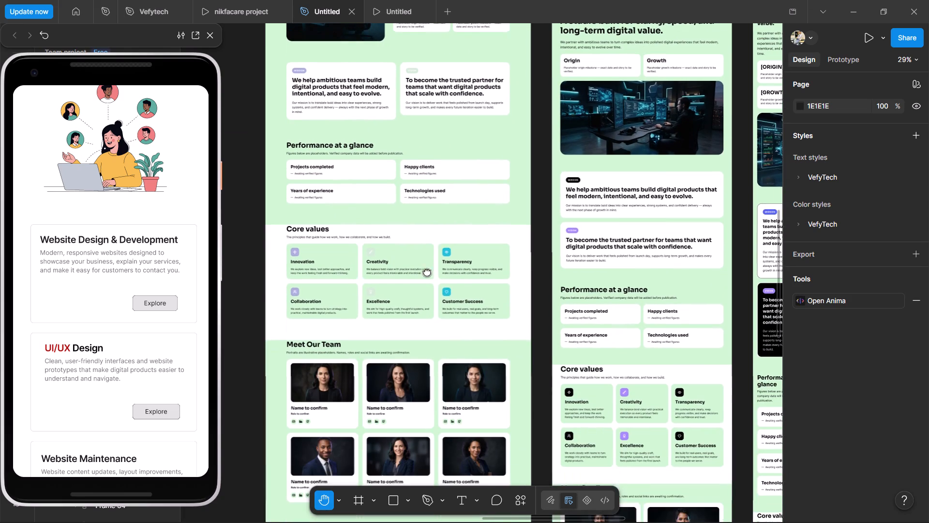
pyautogui.moveTo(427, 272); pyautogui.dragTo(426, 269)
pyautogui.moveTo(454, 311); pyautogui.dragTo(436, 282)
pyautogui.moveTo(489, 344); pyautogui.dragTo(440, 268)
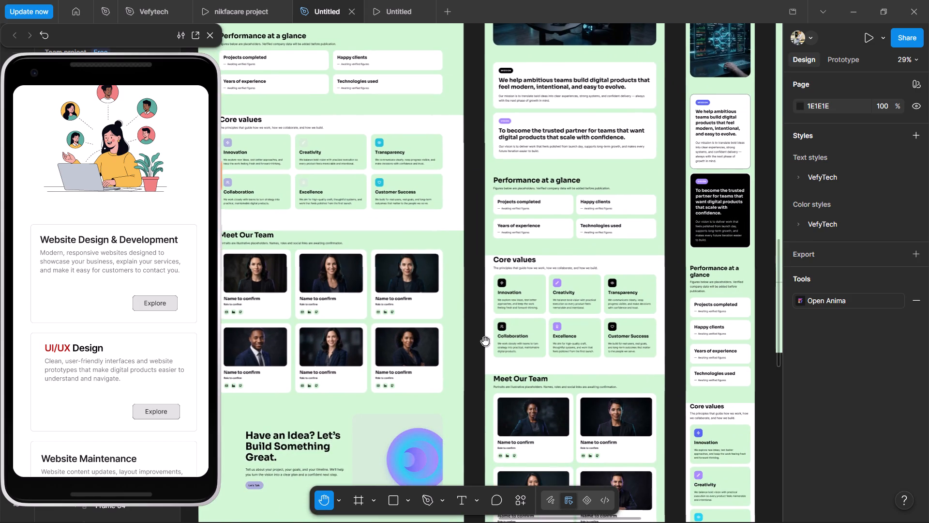
pyautogui.moveTo(485, 341); pyautogui.dragTo(486, 286)
pyautogui.moveTo(487, 354); pyautogui.dragTo(486, 290)
pyautogui.moveTo(484, 370); pyautogui.dragTo(496, 324)
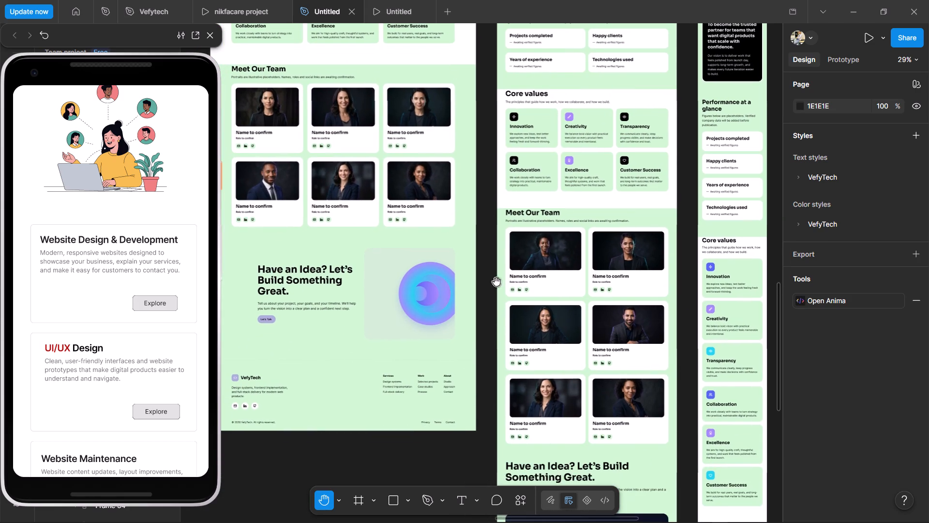
pyautogui.moveTo(496, 368); pyautogui.dragTo(487, 303)
pyautogui.moveTo(503, 397); pyautogui.dragTo(494, 318)
pyautogui.moveTo(511, 397); pyautogui.dragTo(512, 387)
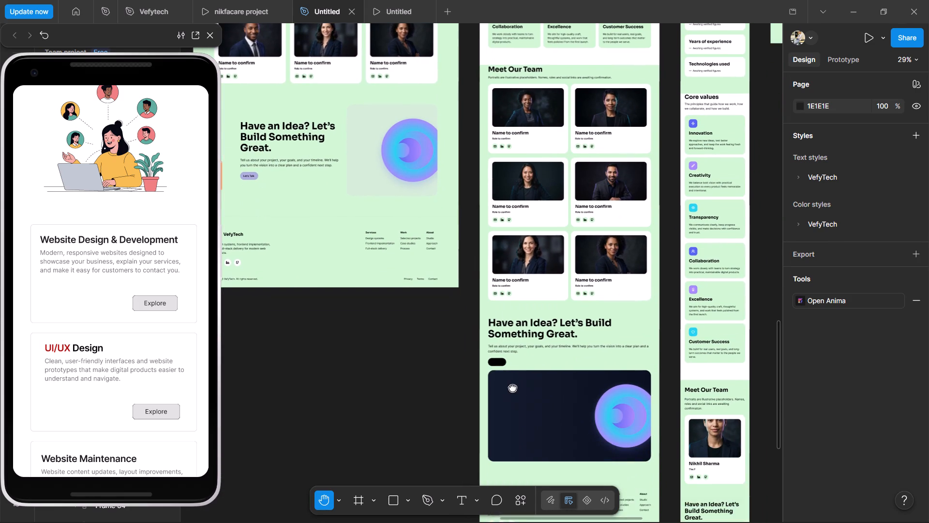
pyautogui.moveTo(512, 387); pyautogui.dragTo(510, 304)
pyautogui.moveTo(524, 340); pyautogui.dragTo(520, 324)
# Compare the About Us tablet and mobile layouts across their core values, team, call-to-action and footer sections.
pyautogui.moveTo(585, 313); pyautogui.dragTo(477, 350)
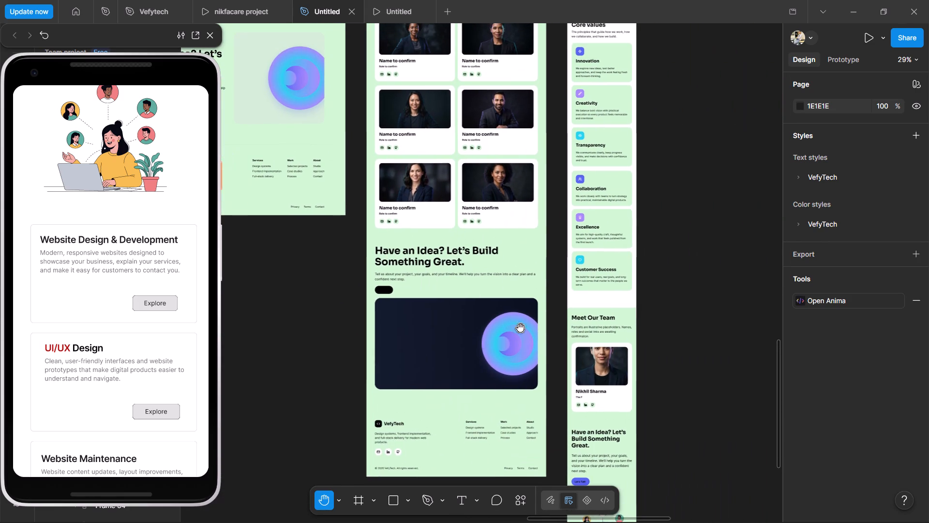
pyautogui.moveTo(526, 325); pyautogui.dragTo(495, 355)
pyautogui.moveTo(497, 308); pyautogui.dragTo(514, 391)
pyautogui.moveTo(511, 327); pyautogui.dragTo(505, 392)
pyautogui.moveTo(507, 356); pyautogui.dragTo(505, 400)
pyautogui.moveTo(512, 360); pyautogui.dragTo(514, 373)
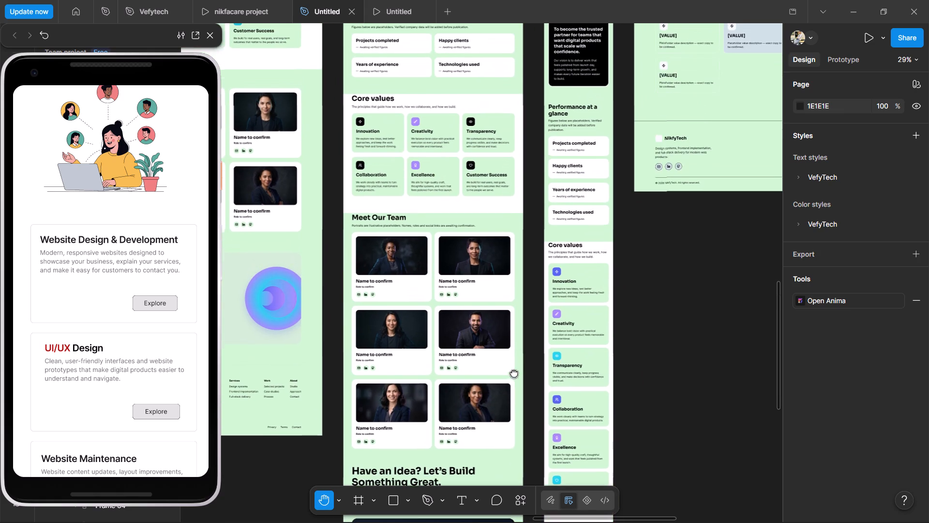
pyautogui.moveTo(514, 373); pyautogui.dragTo(515, 385)
pyautogui.moveTo(507, 350); pyautogui.dragTo(511, 387)
pyautogui.moveTo(518, 359); pyautogui.dragTo(518, 384)
pyautogui.moveTo(519, 351); pyautogui.dragTo(525, 384)
pyautogui.moveTo(526, 360); pyautogui.dragTo(531, 385)
pyautogui.moveTo(523, 382); pyautogui.dragTo(496, 274)
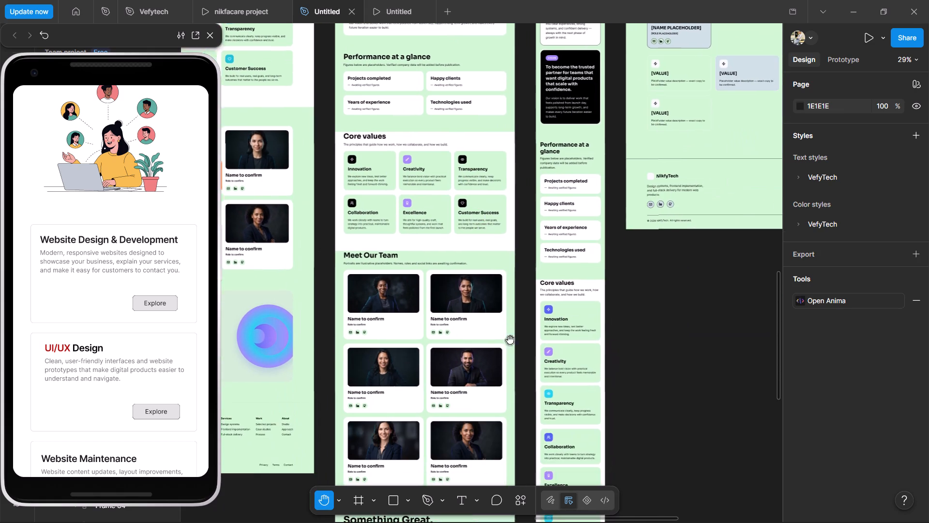
pyautogui.moveTo(512, 366); pyautogui.dragTo(483, 264)
pyautogui.moveTo(485, 412); pyautogui.dragTo(482, 362)
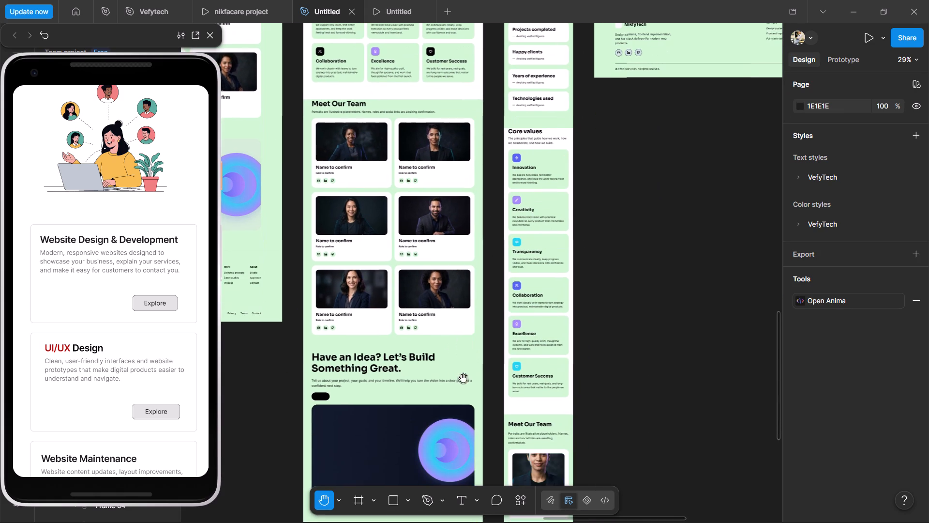
pyautogui.moveTo(467, 384); pyautogui.dragTo(444, 238)
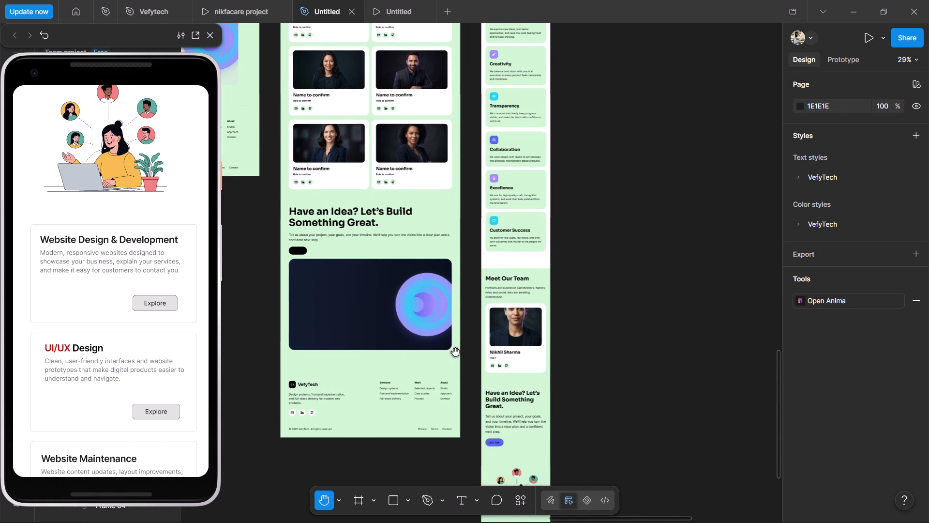
pyautogui.moveTo(488, 382); pyautogui.dragTo(494, 297)
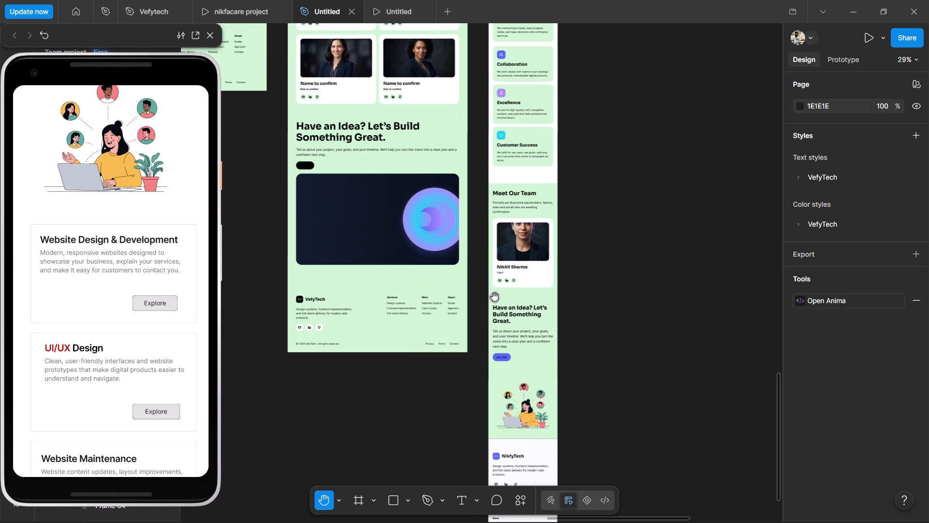
# Examine the About Us / UI Foundations frame from its footer up to the palette, alongside the tops of the mobile and tablet layouts.
pyautogui.moveTo(444, 209); pyautogui.dragTo(358, 435)
pyautogui.moveTo(505, 312); pyautogui.dragTo(423, 385)
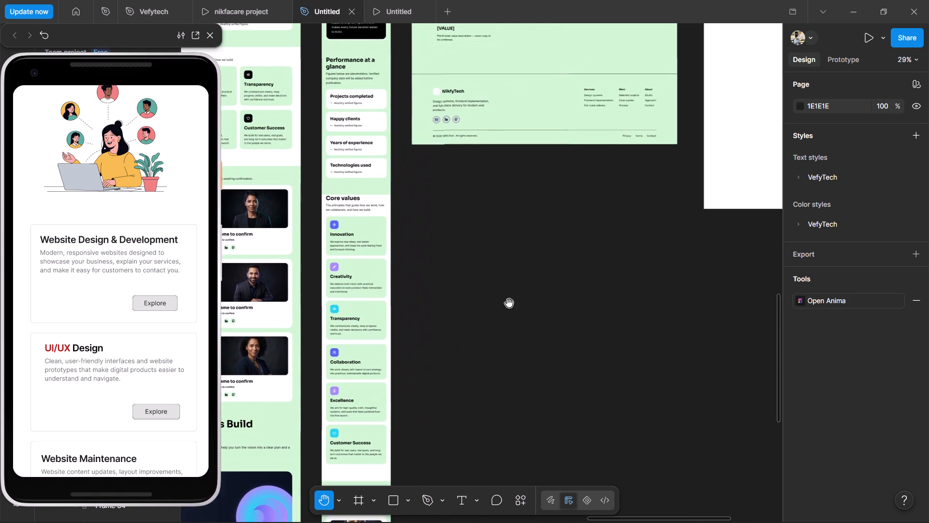
pyautogui.moveTo(483, 364); pyautogui.dragTo(426, 460)
pyautogui.moveTo(487, 361); pyautogui.dragTo(449, 445)
pyautogui.moveTo(485, 347); pyautogui.dragTo(466, 447)
pyautogui.moveTo(476, 336); pyautogui.dragTo(467, 434)
pyautogui.moveTo(458, 342); pyautogui.dragTo(464, 364)
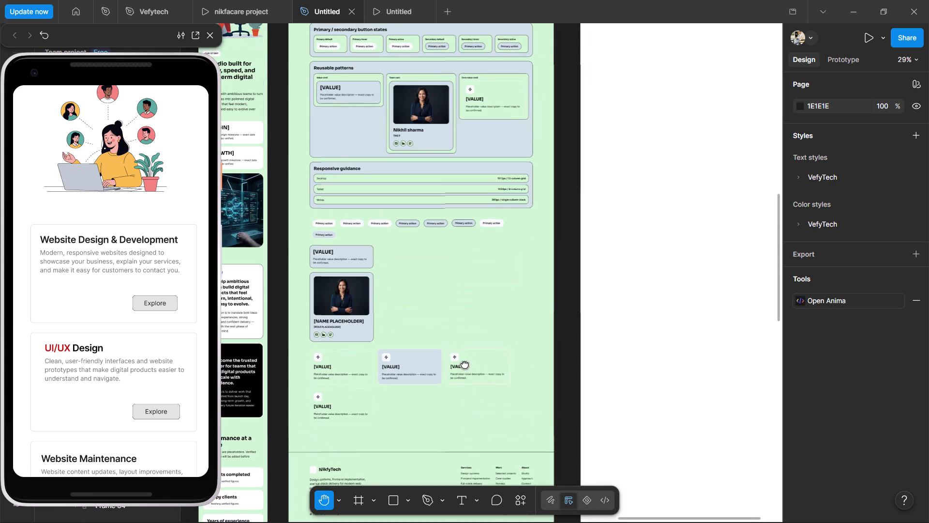
pyautogui.moveTo(464, 364); pyautogui.dragTo(479, 429)
pyautogui.moveTo(457, 348); pyautogui.dragTo(467, 452)
pyautogui.moveTo(448, 370); pyautogui.dragTo(464, 430)
pyautogui.moveTo(455, 389); pyautogui.dragTo(460, 417)
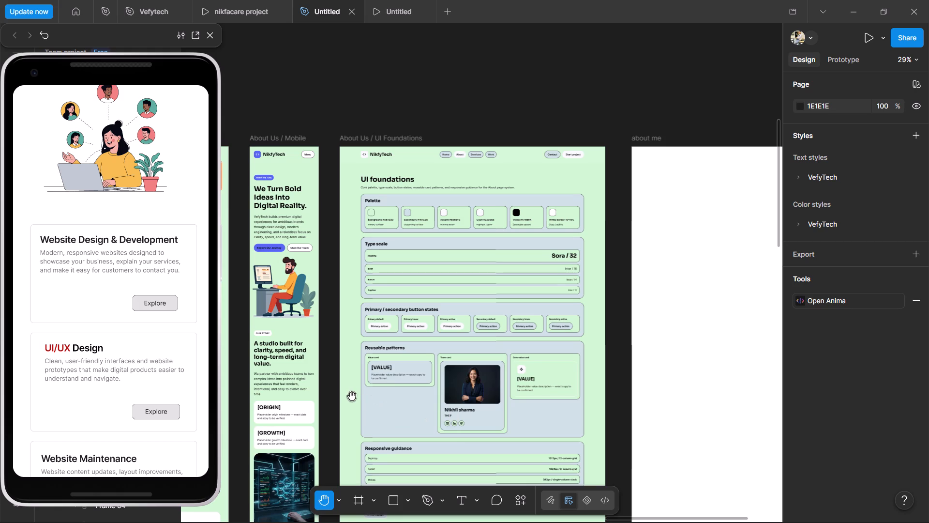
pyautogui.moveTo(350, 396); pyautogui.dragTo(481, 400)
pyautogui.moveTo(352, 386); pyautogui.dragTo(437, 414)
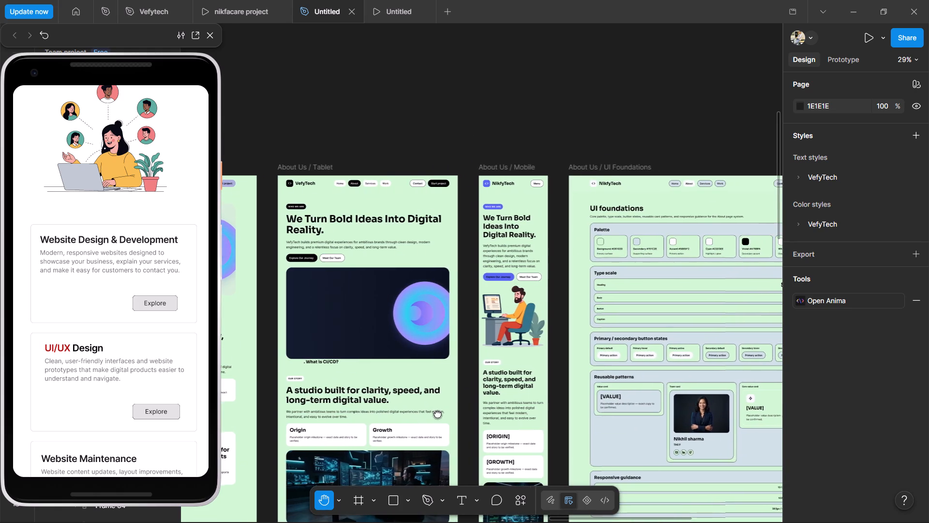
pyautogui.moveTo(437, 414); pyautogui.dragTo(253, 428)
# Recolour the pale blue-grey panels of the About Us / UI Foundations frame, trying 2C535B, FFFFFF and F5F5F5, finishing with the canvas colour 1E1E1E.
pyautogui.click(343, 503)
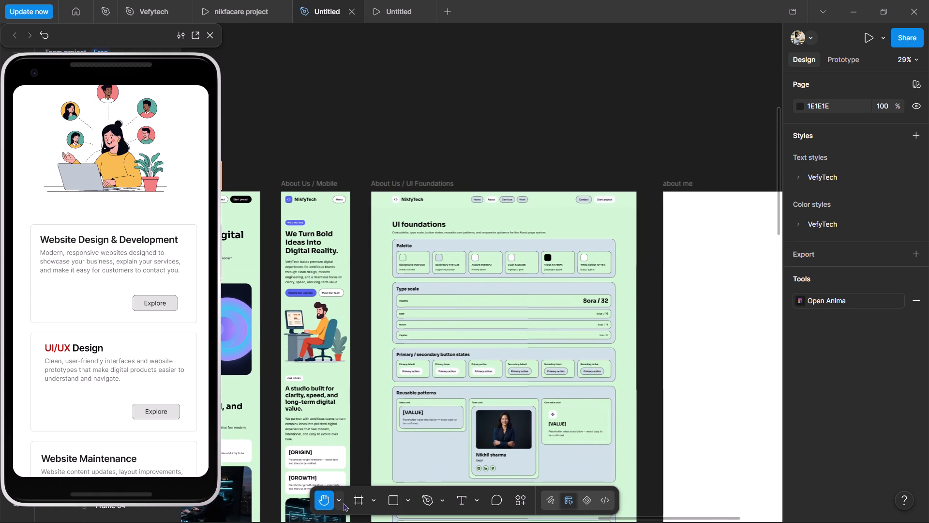
pyautogui.click(364, 439)
pyautogui.click(362, 445)
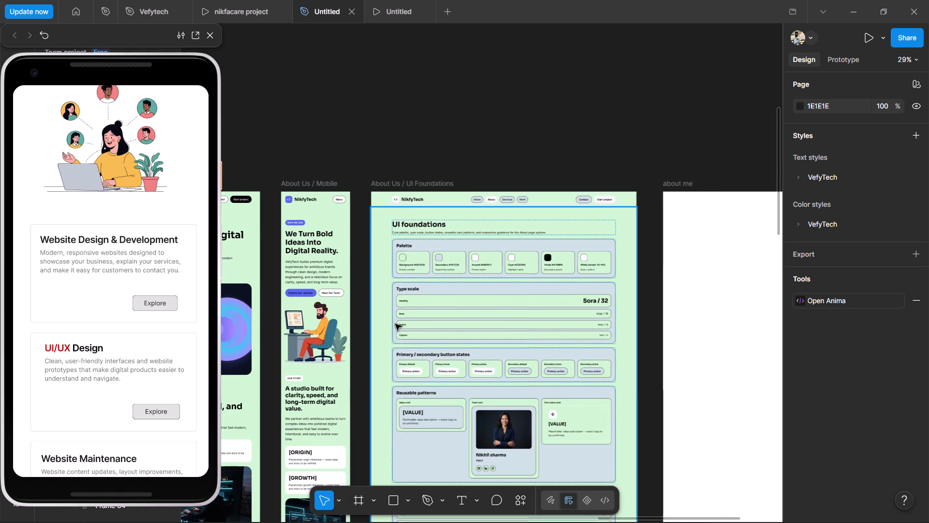
pyautogui.click(404, 188)
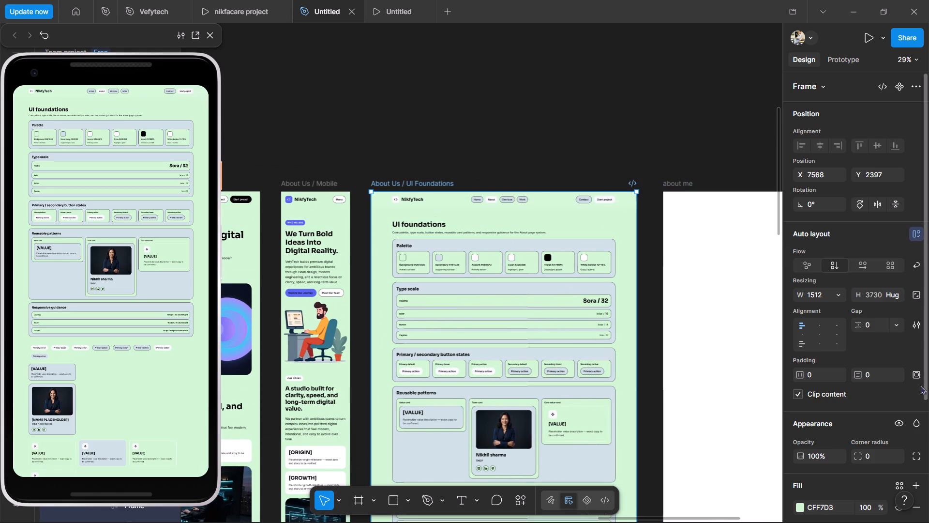
pyautogui.scroll(-2, 903, 410)
pyautogui.scroll(-2, 826, 434)
pyautogui.click(828, 424)
pyautogui.scroll(-3, 828, 425)
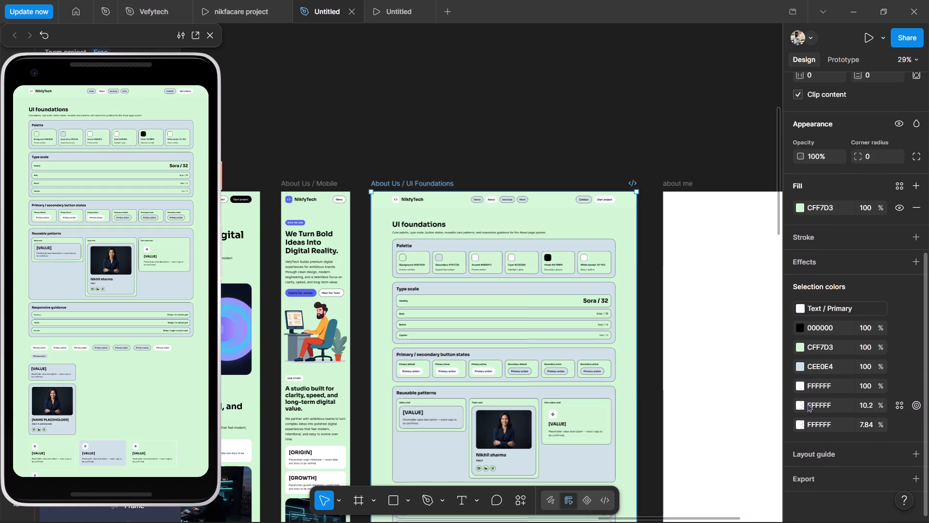
pyautogui.click(801, 368)
pyautogui.click(713, 326)
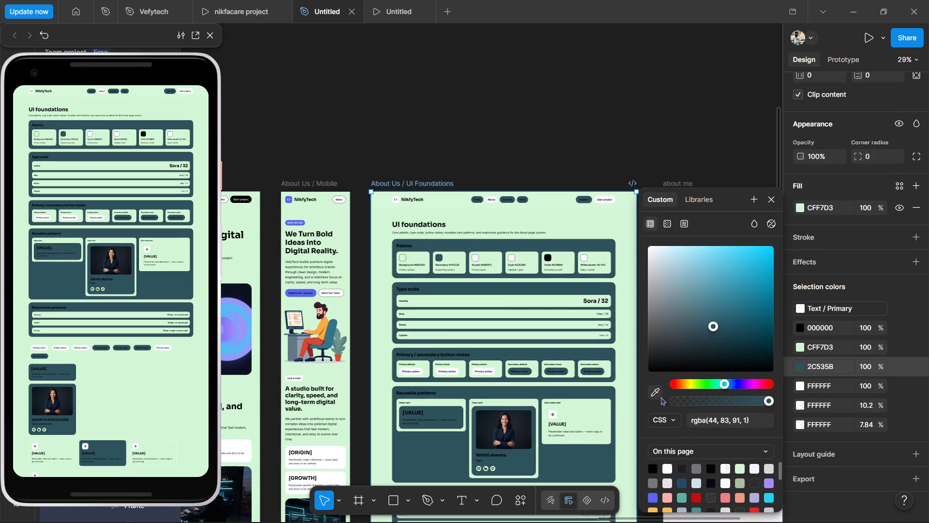
pyautogui.click(660, 397)
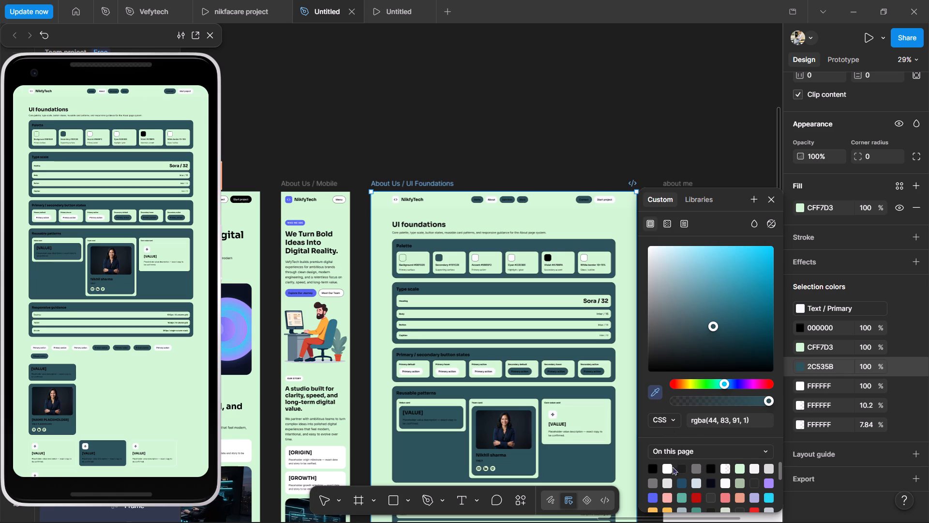
pyautogui.click(669, 467)
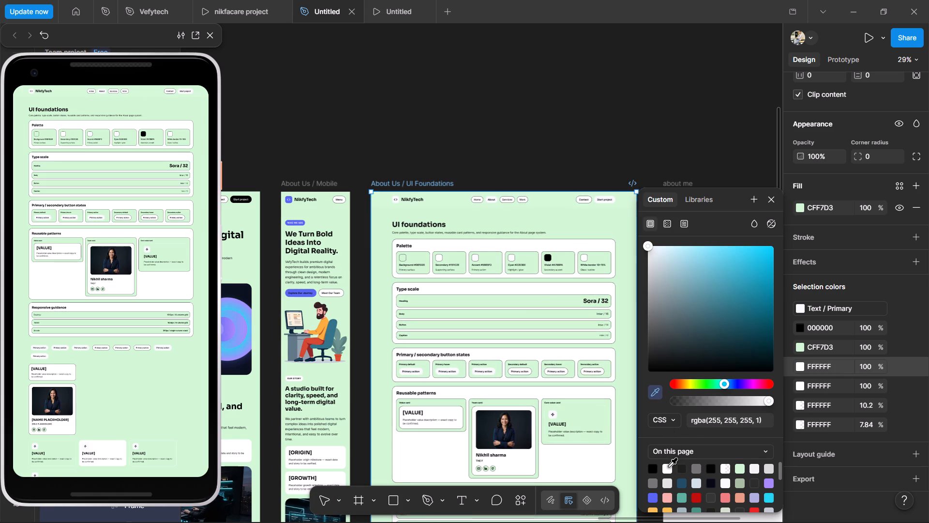
pyautogui.click(756, 468)
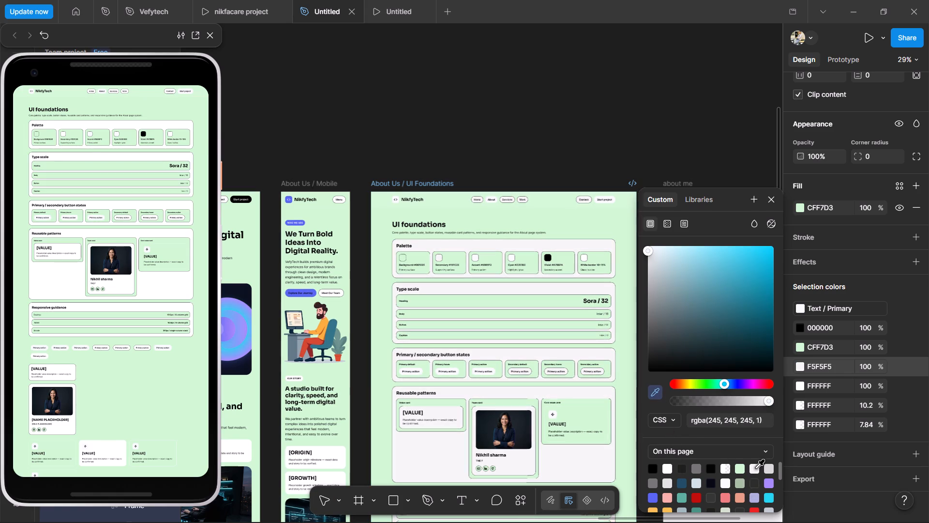
pyautogui.click(670, 119)
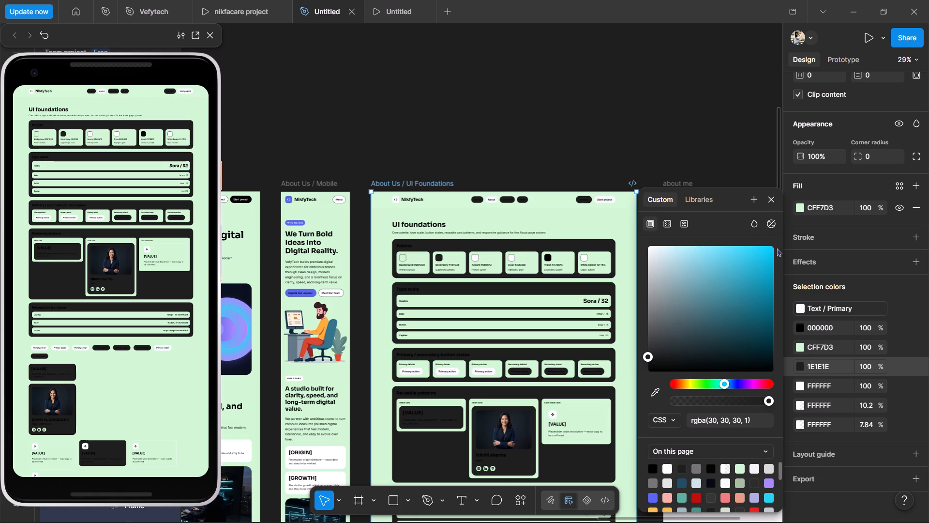
# Undo the last recolour and change the 2C535B panels of the UI Foundations frame, trying D9D9D9 and finishing with F5F5F5.
pyautogui.hotkey('ctrl', 'z')
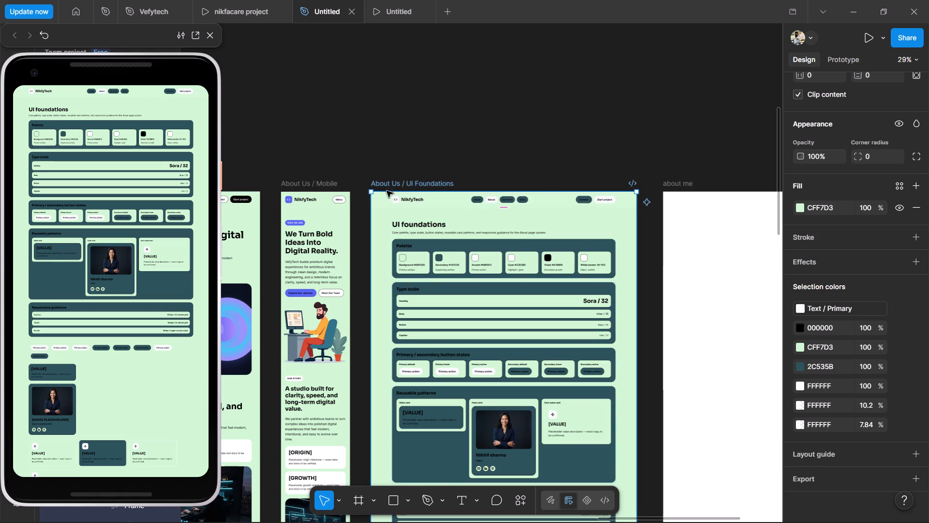
pyautogui.click(798, 365)
pyautogui.click(651, 396)
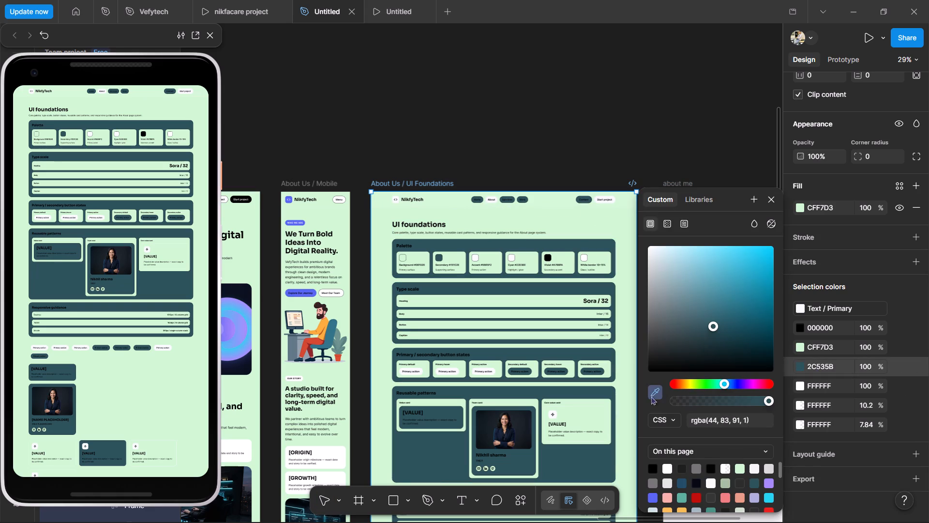
pyautogui.click(756, 470)
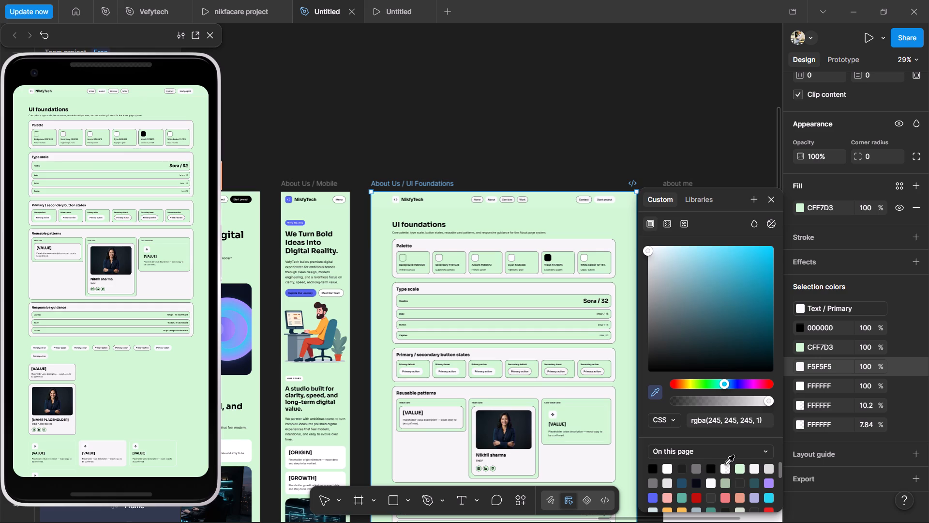
pyautogui.click(726, 464)
pyautogui.click(769, 469)
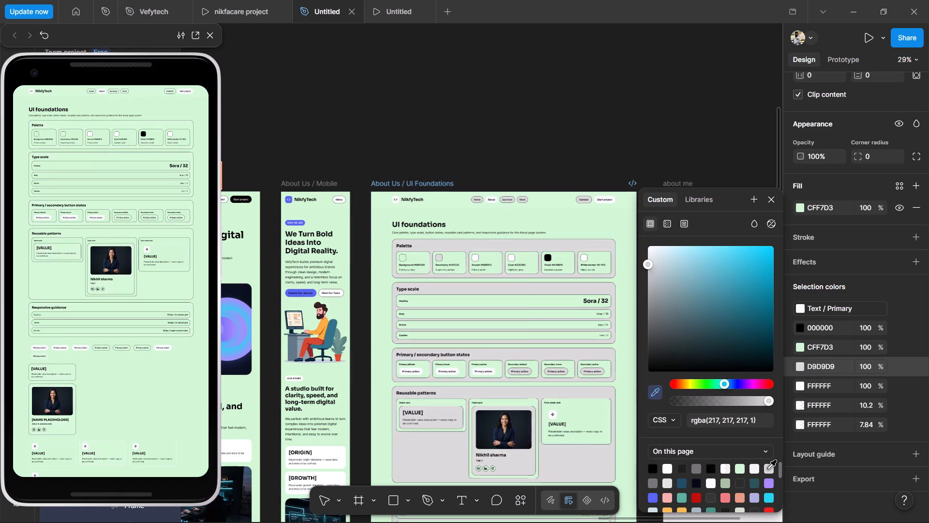
pyautogui.click(756, 467)
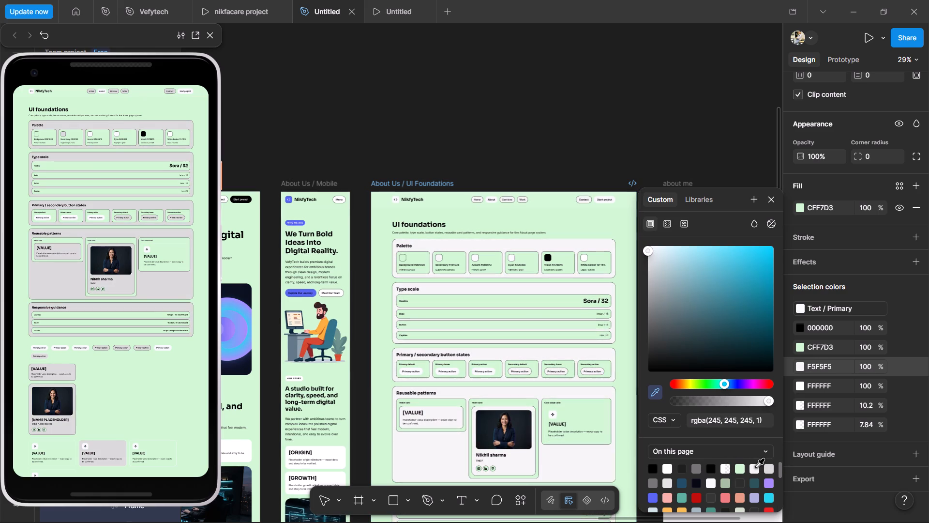
pyautogui.click(772, 200)
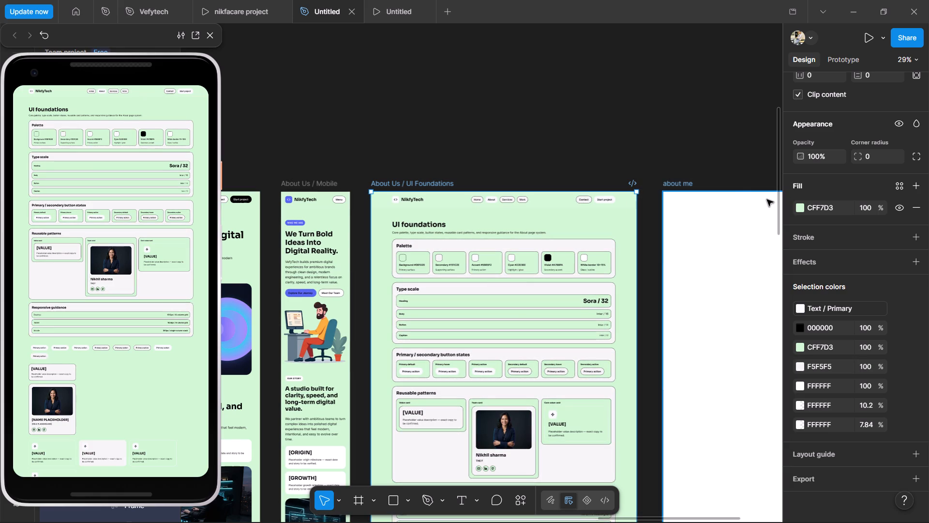
pyautogui.click(657, 131)
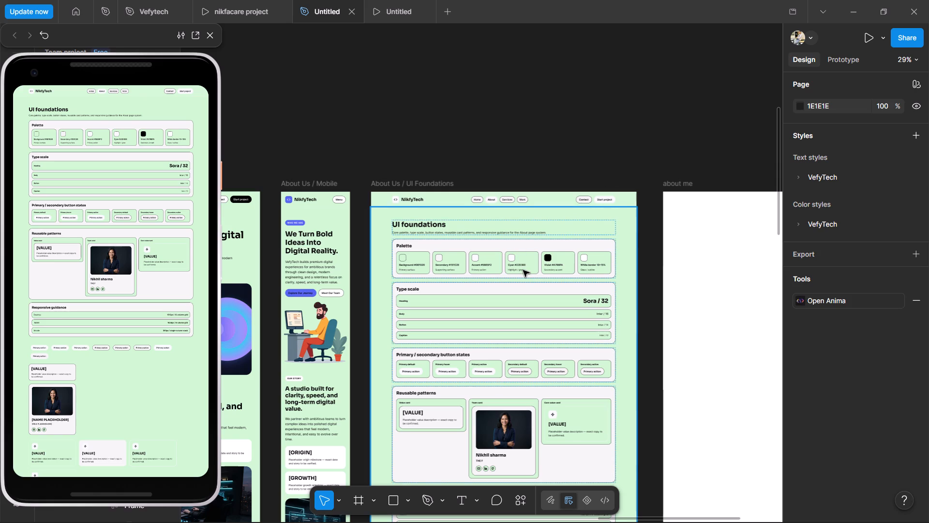
# Set the stroke of the About navigation pill in the UI Foundations header to the Surface / Slate library colour.
pyautogui.keyDown('ctrl'); pyautogui.scroll(3, 527, 252); pyautogui.keyUp('ctrl')
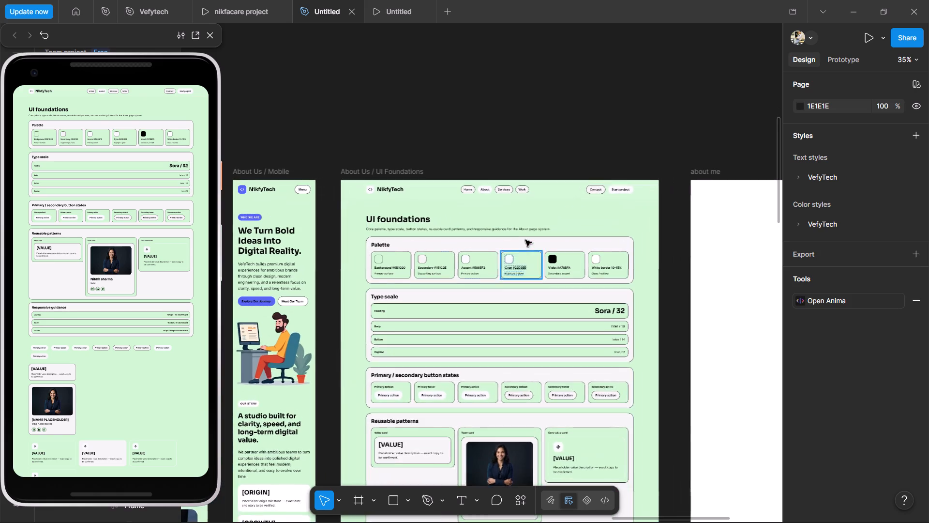
pyautogui.keyDown('ctrl'); pyautogui.scroll(3, 524, 224); pyautogui.keyUp('ctrl')
pyautogui.keyDown('ctrl'); pyautogui.scroll(8, 495, 196); pyautogui.keyUp('ctrl')
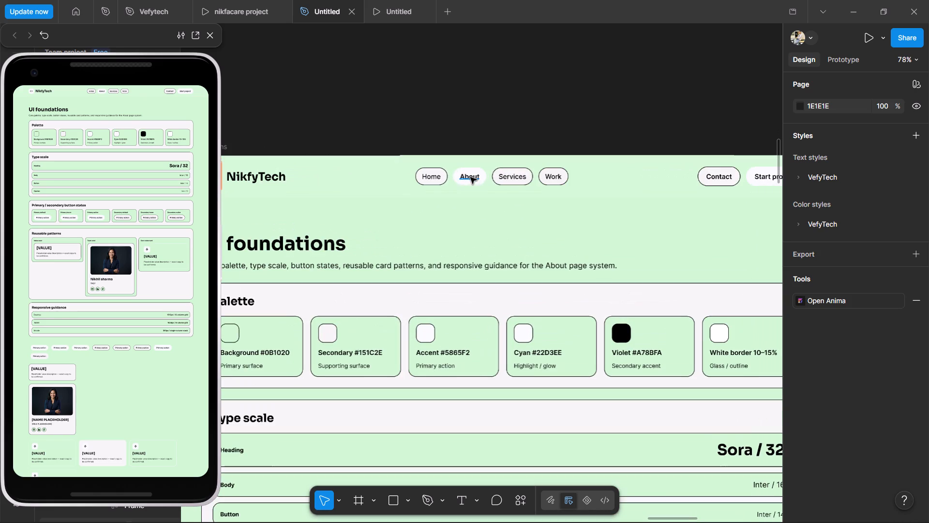
pyautogui.keyDown('ctrl'); pyautogui.scroll(-2, 469, 190); pyautogui.keyUp('ctrl')
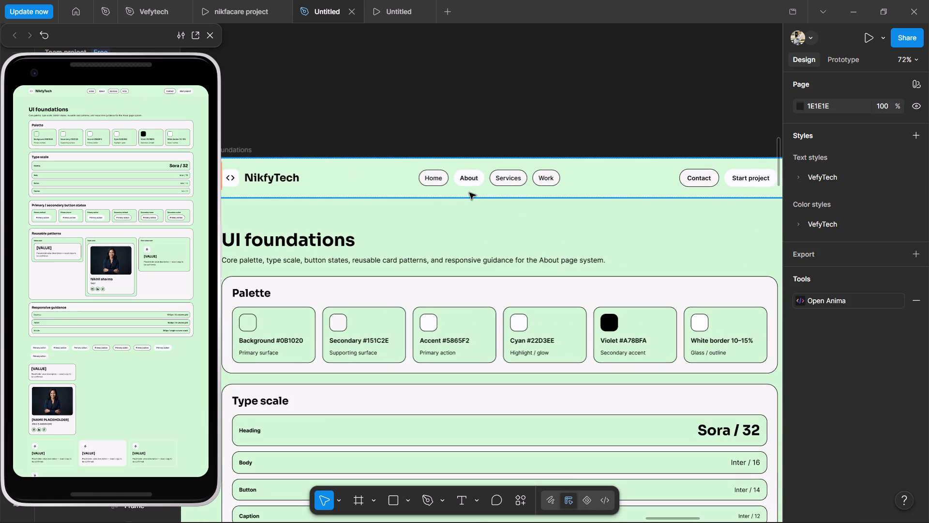
pyautogui.keyDown('ctrl'); pyautogui.scroll(1, 470, 188); pyautogui.keyUp('ctrl')
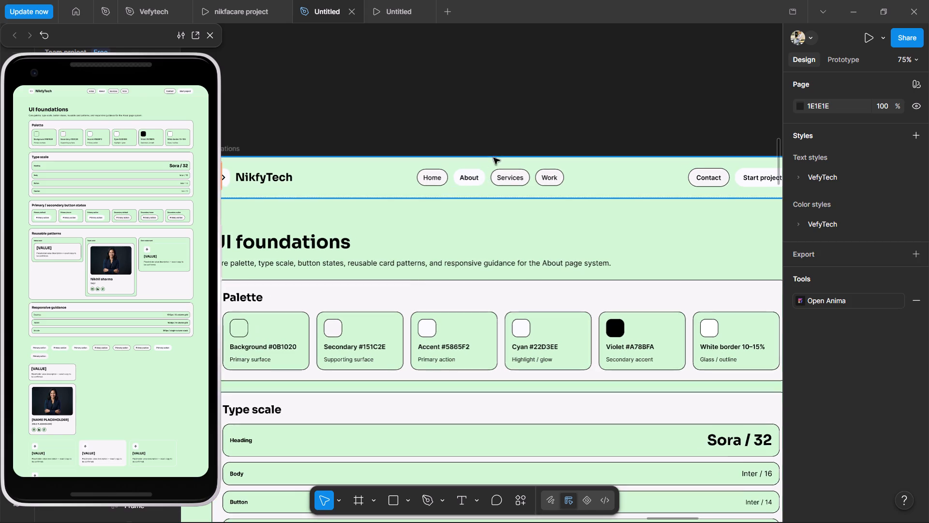
pyautogui.keyDown('ctrl'); pyautogui.scroll(2, 494, 161); pyautogui.keyUp('ctrl')
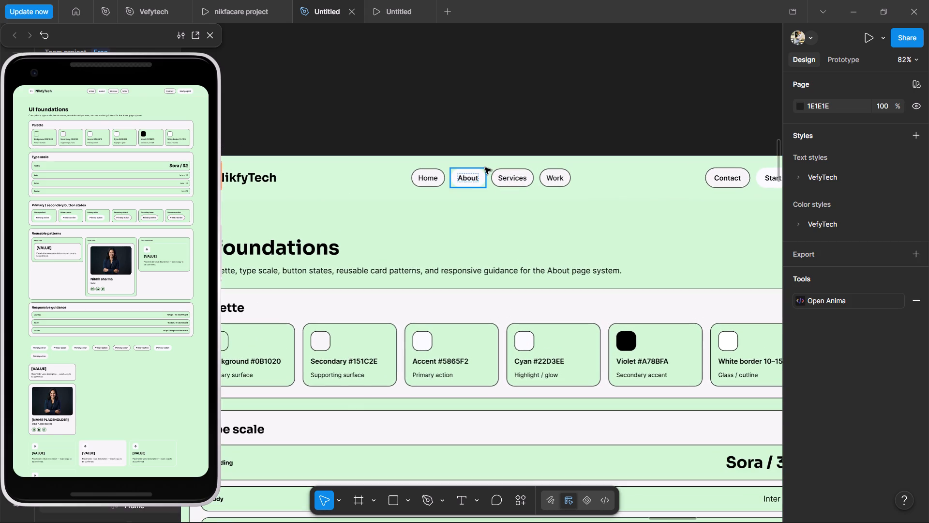
pyautogui.keyDown('ctrl'); pyautogui.click(485, 168); pyautogui.keyUp('ctrl')
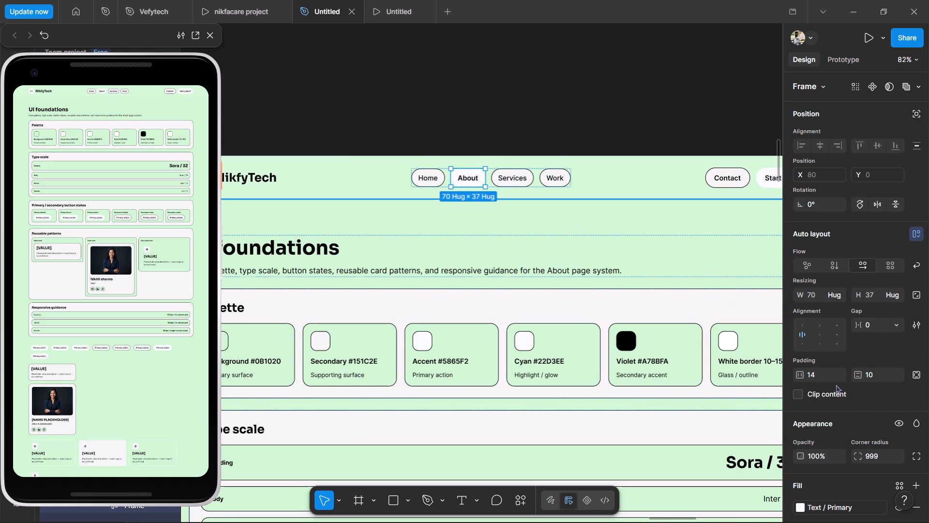
pyautogui.scroll(-7, 851, 414)
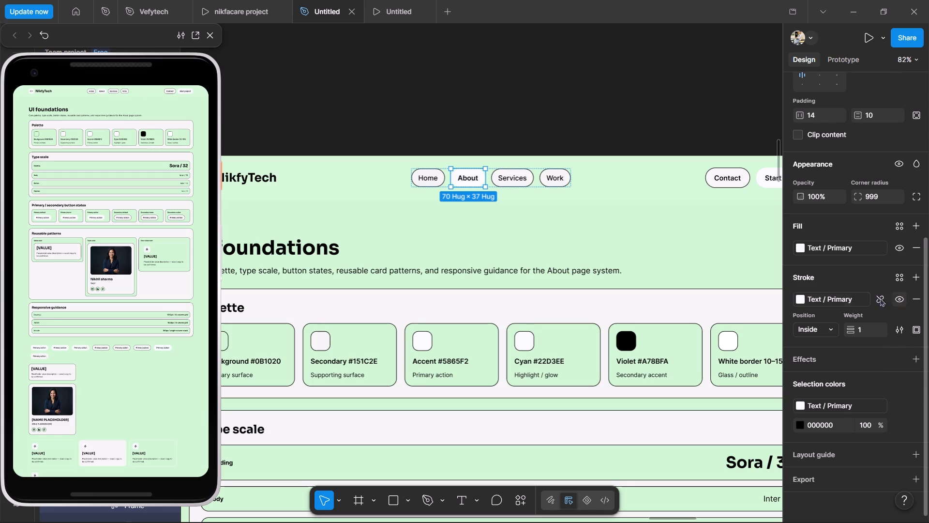
pyautogui.click(804, 297)
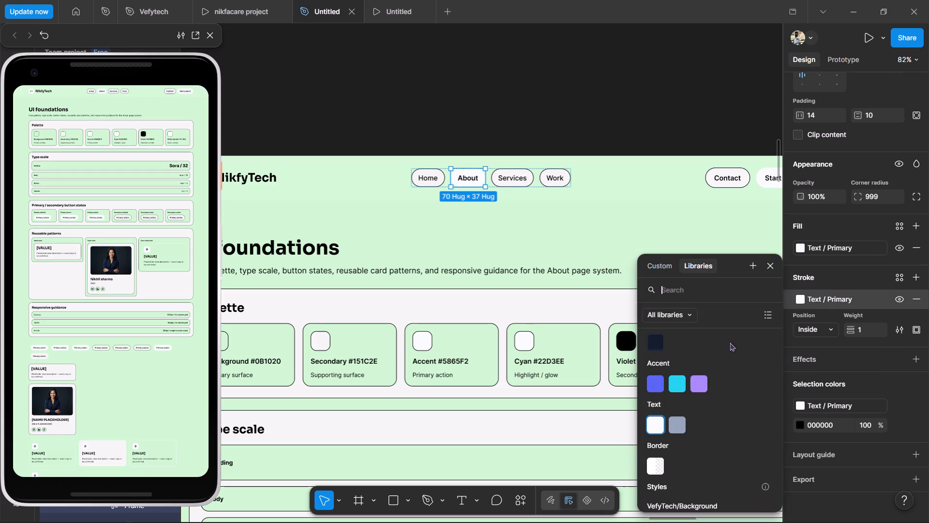
pyautogui.click(658, 348)
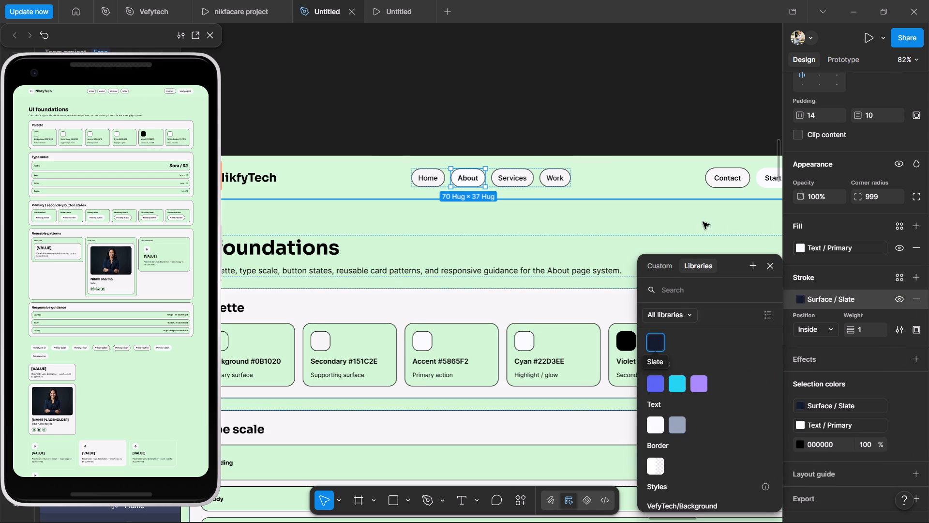
pyautogui.click(772, 262)
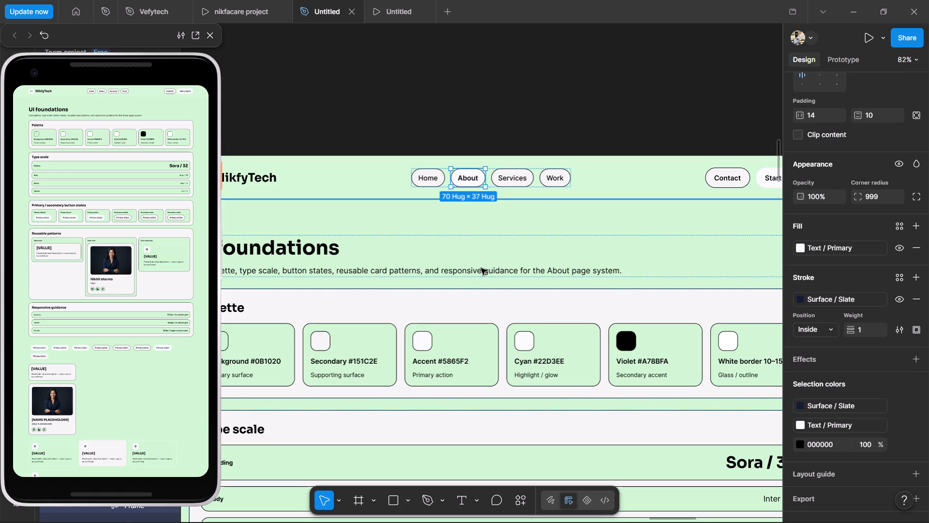
# Delete the empty "about me" frame beside the UI Foundations frame.
pyautogui.keyDown('shift'); pyautogui.scroll(2, 448, 278); pyautogui.keyUp('shift')
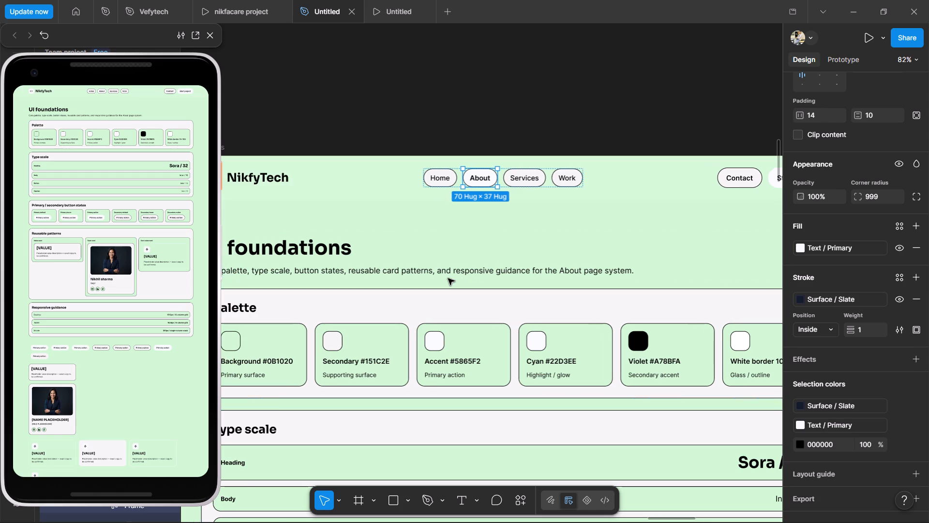
pyautogui.keyDown('ctrl'); pyautogui.scroll(-8, 448, 278); pyautogui.keyUp('ctrl')
pyautogui.keyDown('shift'); pyautogui.scroll(-9, 448, 279); pyautogui.keyUp('shift')
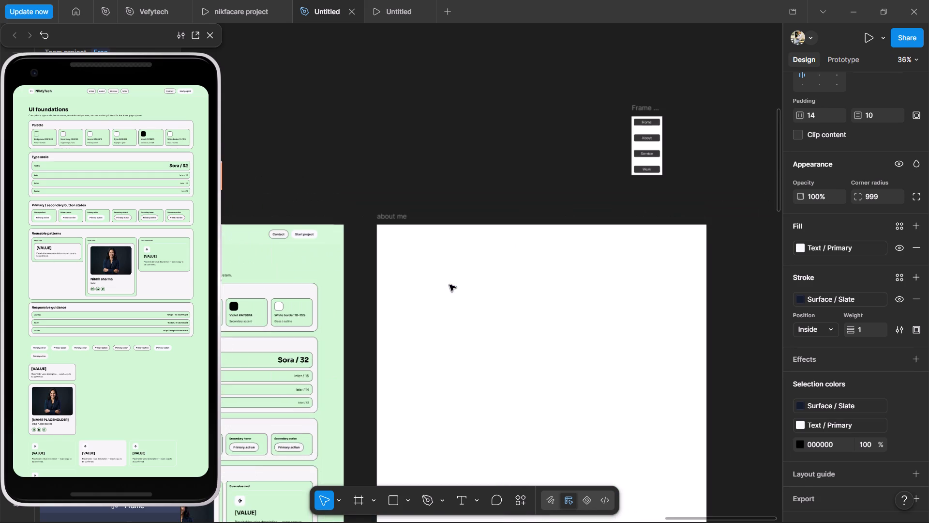
pyautogui.keyDown('shift'); pyautogui.scroll(1, 450, 285); pyautogui.keyUp('shift')
pyautogui.scroll(-9, 450, 285)
pyautogui.scroll(-9, 439, 323)
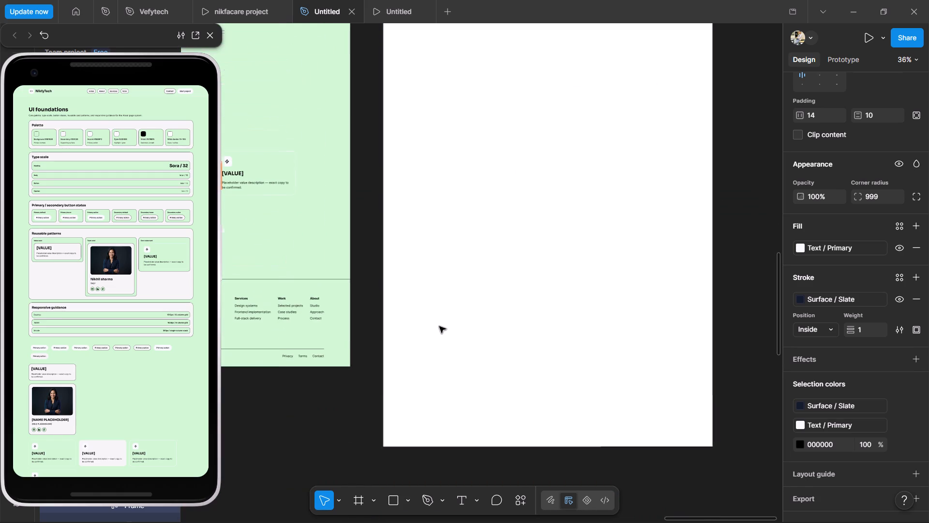
pyautogui.scroll(20, 439, 326)
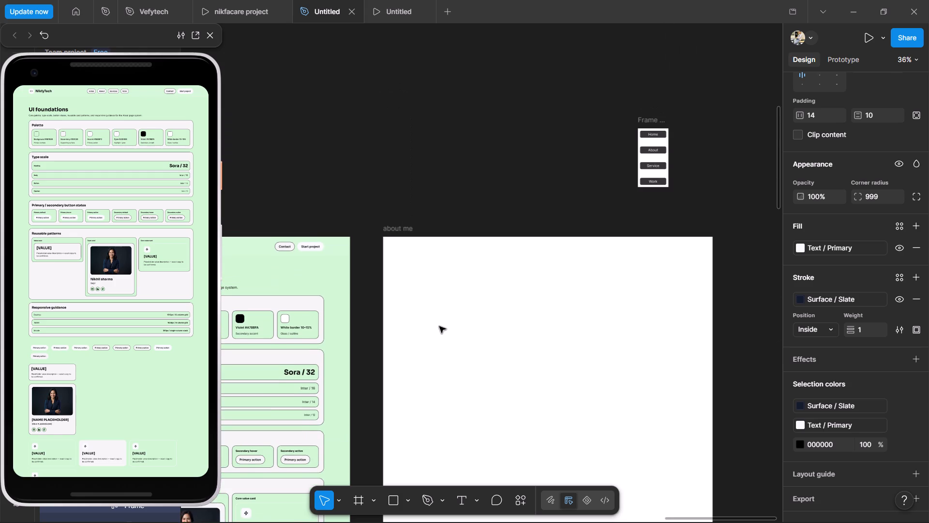
pyautogui.scroll(2, 439, 326)
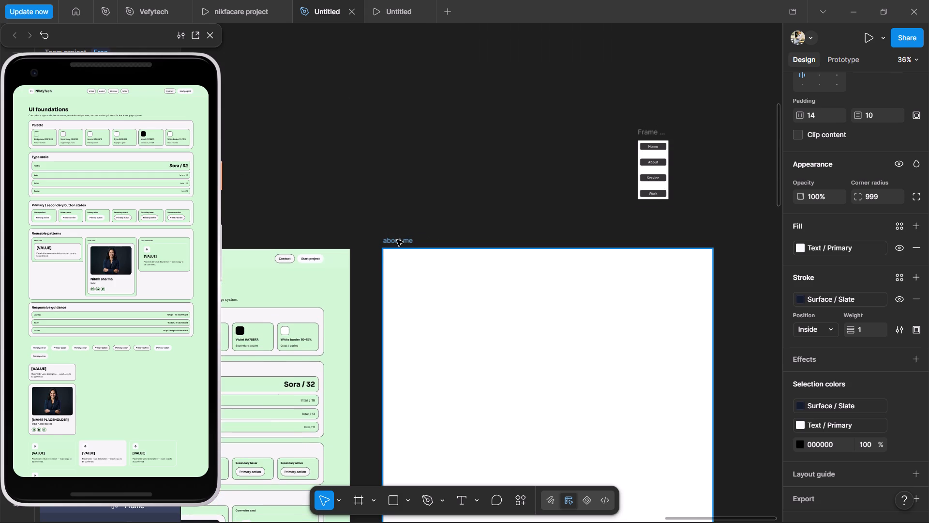
pyautogui.click(397, 240)
pyautogui.press('BackSpace')
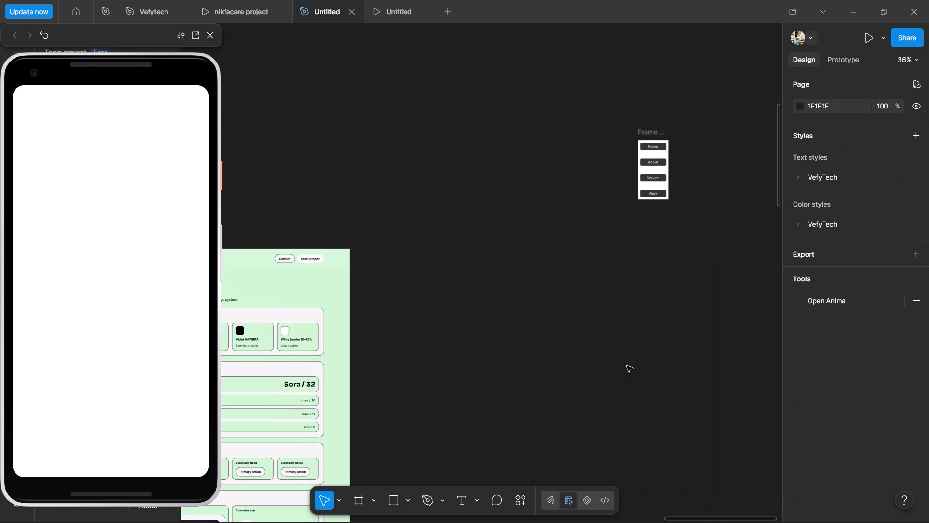
# Examine Frame 66, the standalone menu with Home, About, Service and Work buttons, on the canvas and in the preview.
pyautogui.click(658, 129)
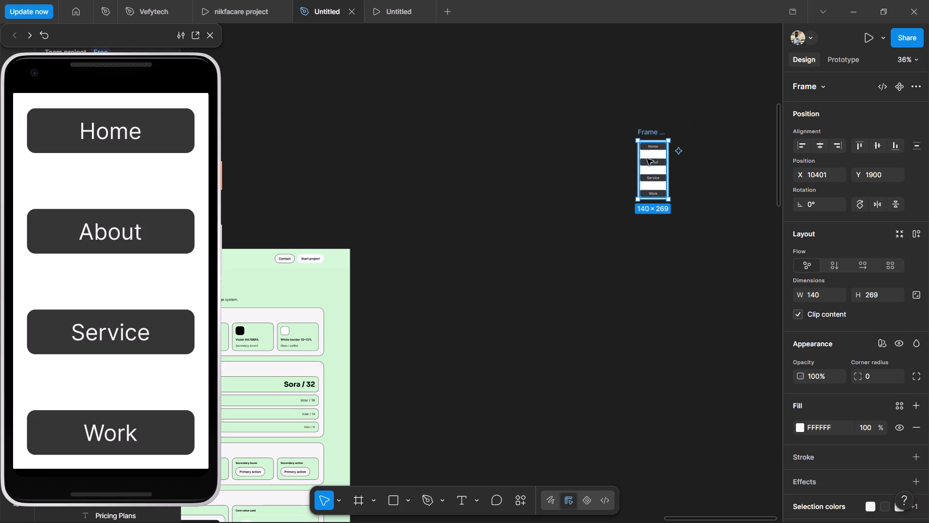
pyautogui.keyDown('ctrl'); pyautogui.scroll(-4, 653, 166); pyautogui.keyUp('ctrl')
pyautogui.keyDown('ctrl'); pyautogui.scroll(15, 654, 170); pyautogui.keyUp('ctrl')
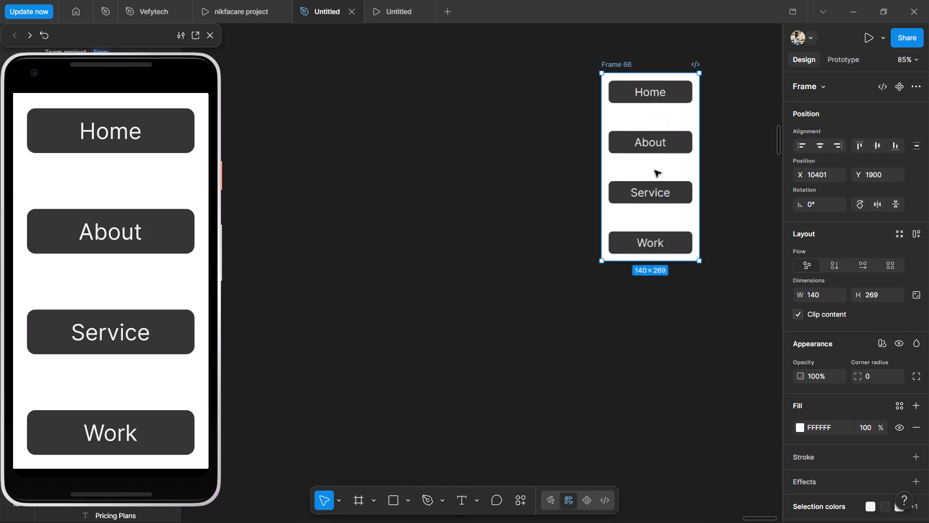
pyautogui.keyDown('ctrl'); pyautogui.scroll(9, 655, 170); pyautogui.keyUp('ctrl')
pyautogui.scroll(-4, 657, 172)
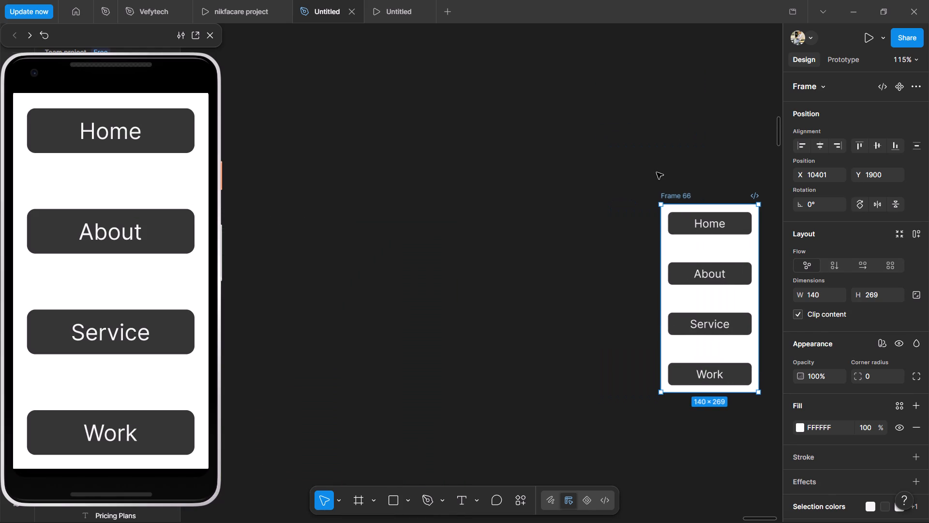
pyautogui.scroll(-4, 657, 172)
pyautogui.keyDown('shift'); pyautogui.scroll(-4, 657, 174); pyautogui.keyUp('shift')
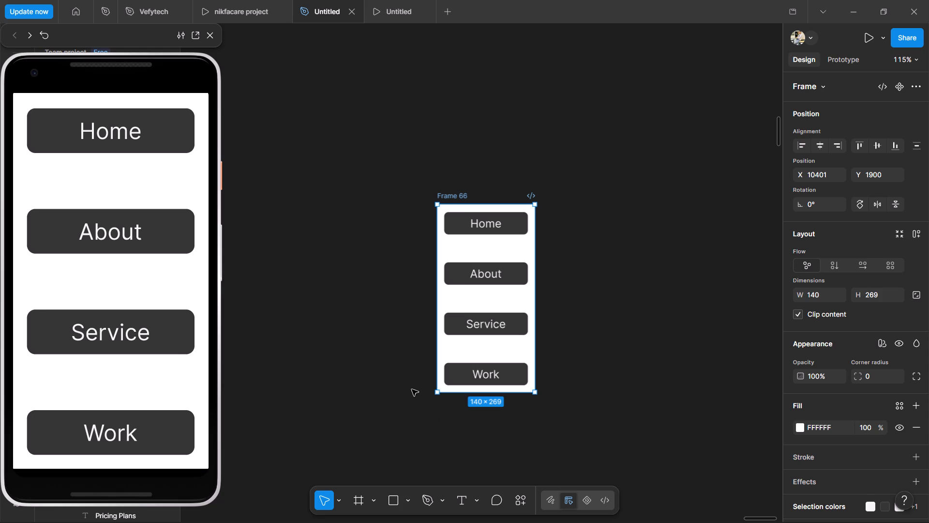
pyautogui.scroll(-4, 412, 389)
pyautogui.scroll(10, 412, 377)
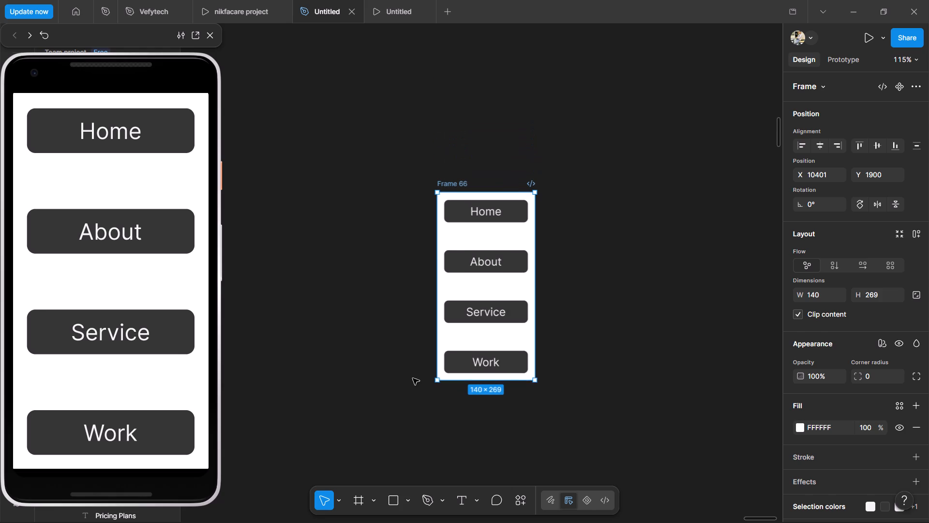
pyautogui.scroll(1, 413, 378)
pyautogui.keyDown('shift'); pyautogui.scroll(2, 412, 377); pyautogui.keyUp('shift')
# Duplicate the three-line menu icon in the iPhone 17 header and place the copy above the Frame 65 menu, at about X -2240, Y 2384.
pyautogui.keyDown('ctrl'); pyautogui.scroll(-14, 412, 377); pyautogui.keyUp('ctrl')
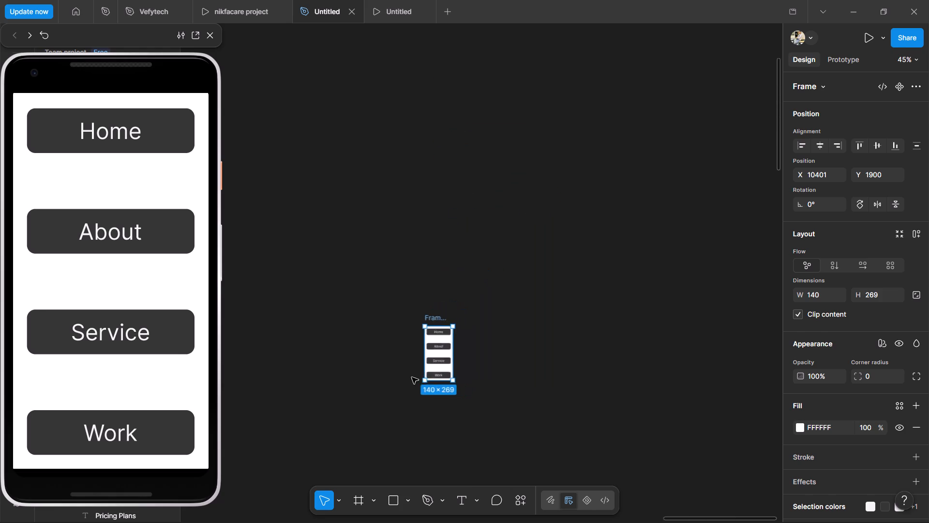
pyautogui.keyDown('ctrl'); pyautogui.scroll(-4, 412, 377); pyautogui.keyUp('ctrl')
pyautogui.keyDown('shift'); pyautogui.scroll(-5, 412, 377); pyautogui.keyUp('shift')
pyautogui.keyDown('shift'); pyautogui.scroll(16, 412, 377); pyautogui.keyUp('shift')
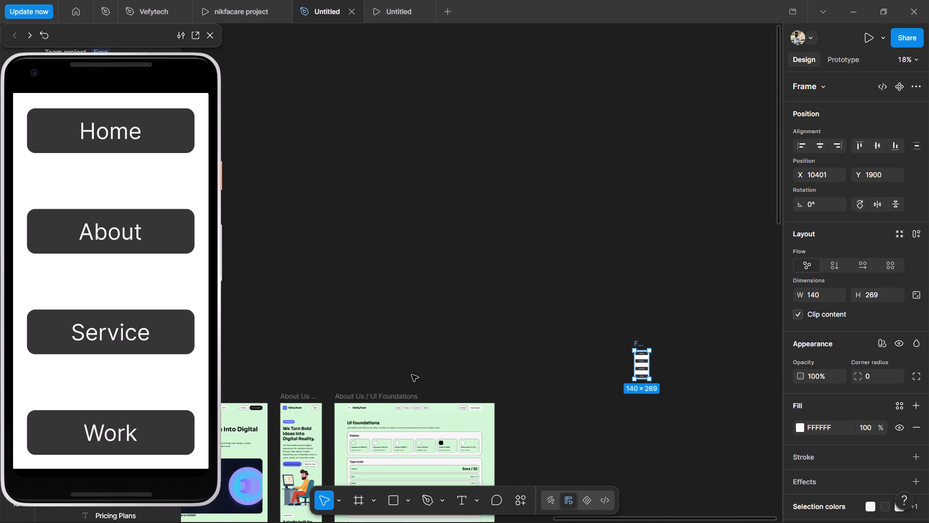
pyautogui.keyDown('shift'); pyautogui.scroll(2, 412, 375); pyautogui.keyUp('shift')
pyautogui.keyDown('shift'); pyautogui.scroll(19, 412, 375); pyautogui.keyUp('shift')
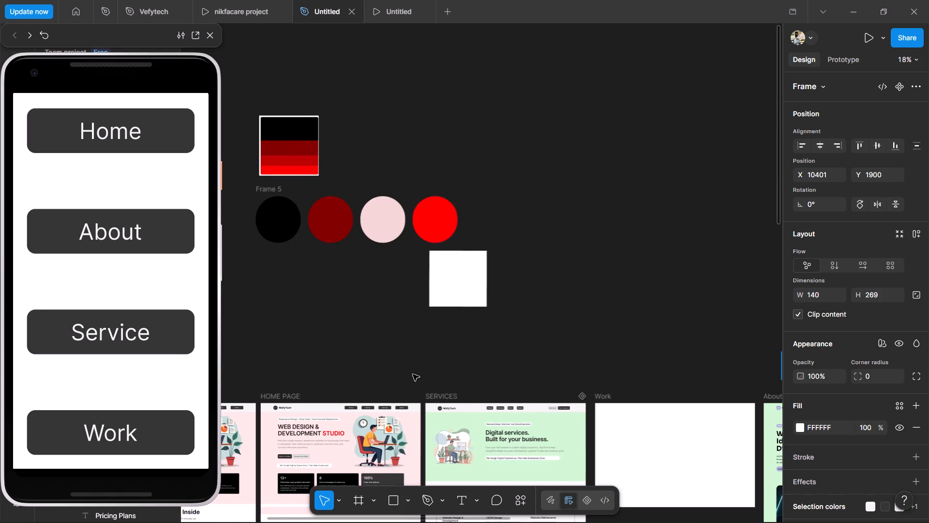
pyautogui.keyDown('shift'); pyautogui.scroll(10, 413, 374); pyautogui.keyUp('shift')
pyautogui.scroll(2, 399, 417)
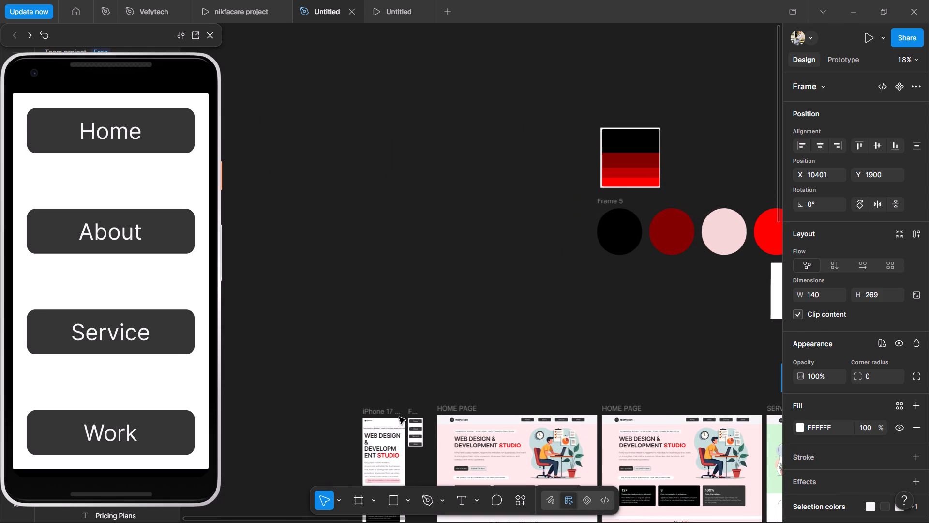
pyautogui.scroll(-3, 399, 417)
pyautogui.scroll(-3, 415, 378)
pyautogui.keyDown('ctrl'); pyautogui.scroll(5, 404, 334); pyautogui.keyUp('ctrl')
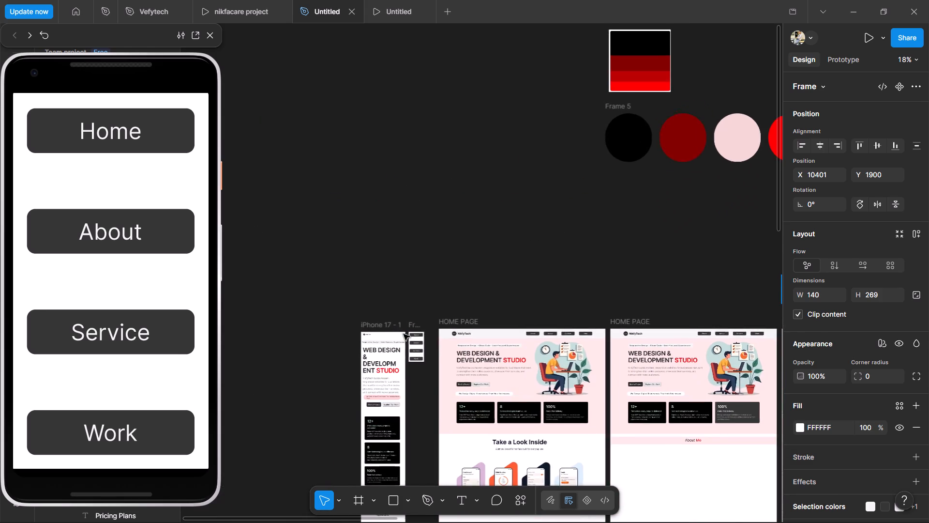
pyautogui.keyDown('ctrl'); pyautogui.scroll(16, 404, 334); pyautogui.keyUp('ctrl')
pyautogui.keyDown('ctrl'); pyautogui.scroll(-1, 404, 334); pyautogui.keyUp('ctrl')
pyautogui.keyDown('ctrl'); pyautogui.scroll(6, 404, 334); pyautogui.keyUp('ctrl')
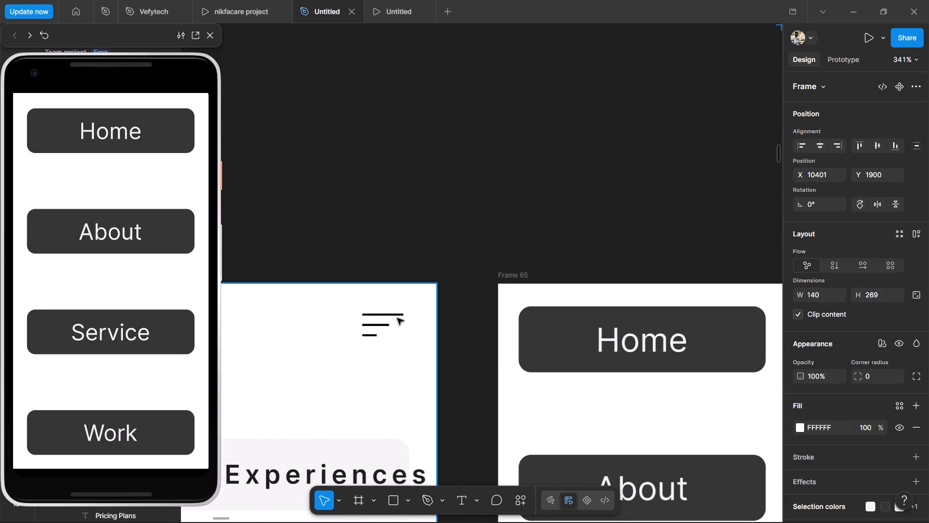
pyautogui.doubleClick(377, 331)
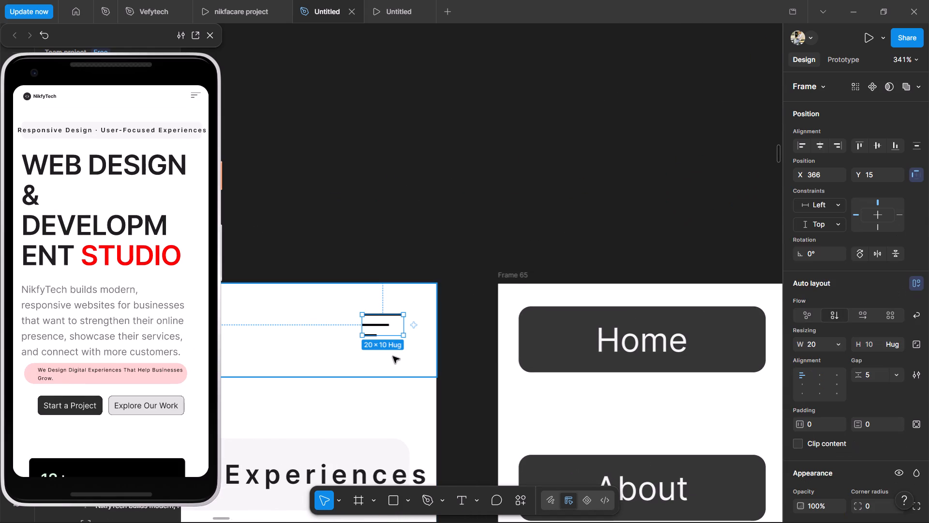
pyautogui.hotkey('ctrl', 'd')
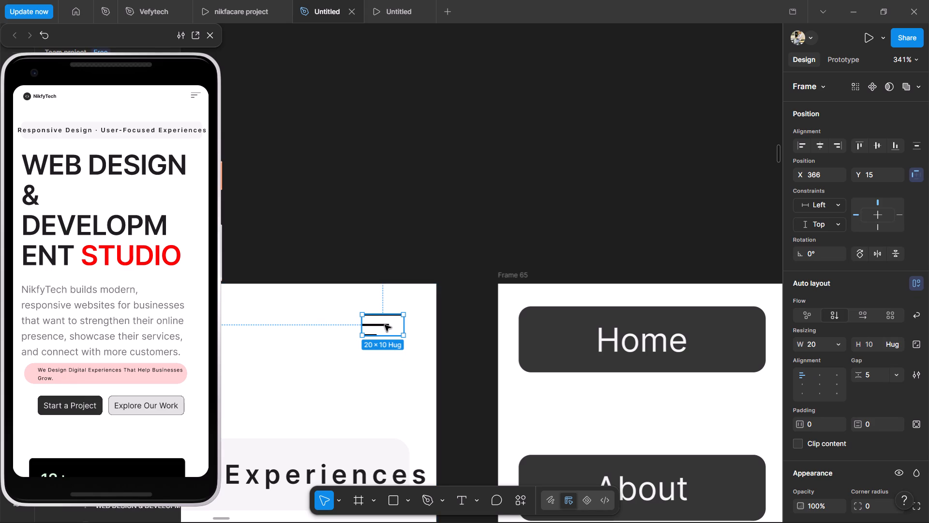
pyautogui.moveTo(385, 325); pyautogui.dragTo(661, 207)
# Move the copied menu icon across the canvas to above the second HOME PAGE frame, at about X 869, Y 2226.
pyautogui.scroll(-2, 659, 220)
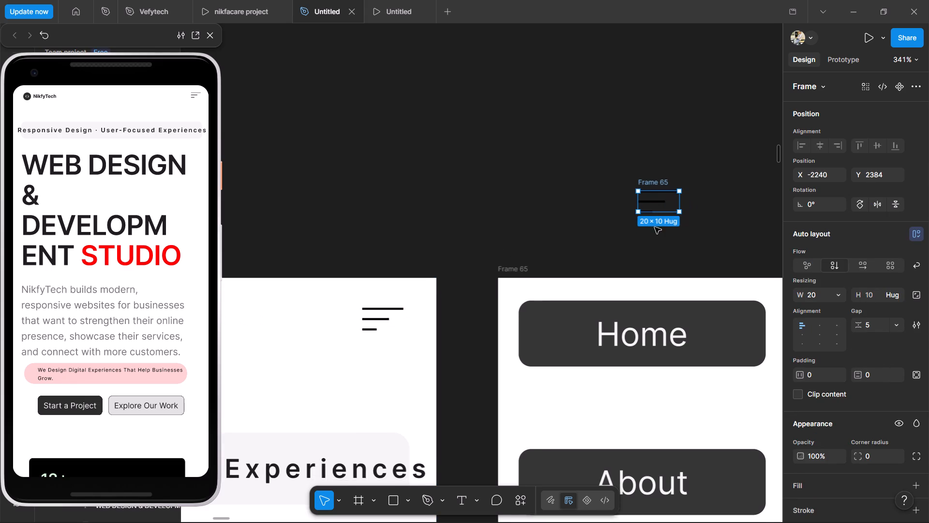
pyautogui.click(663, 199)
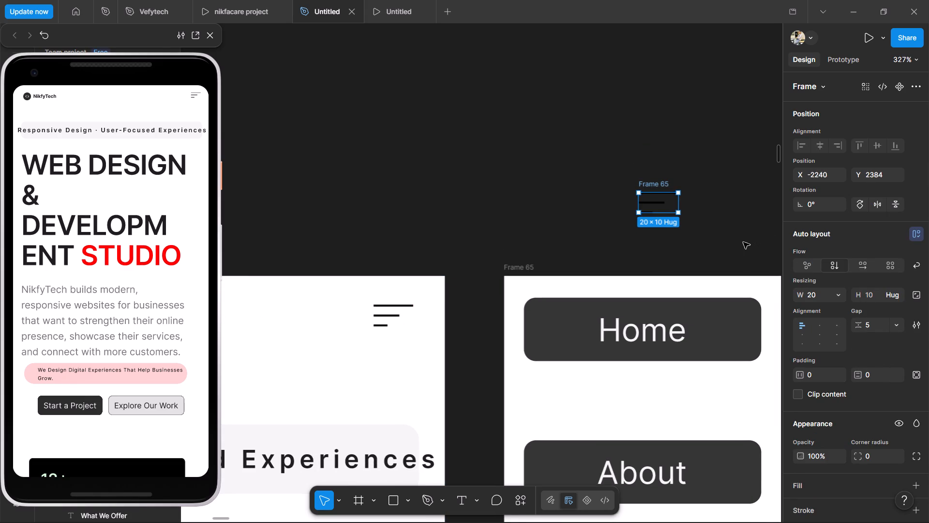
pyautogui.keyDown('ctrl'); pyautogui.scroll(-2, 705, 243); pyautogui.keyUp('ctrl')
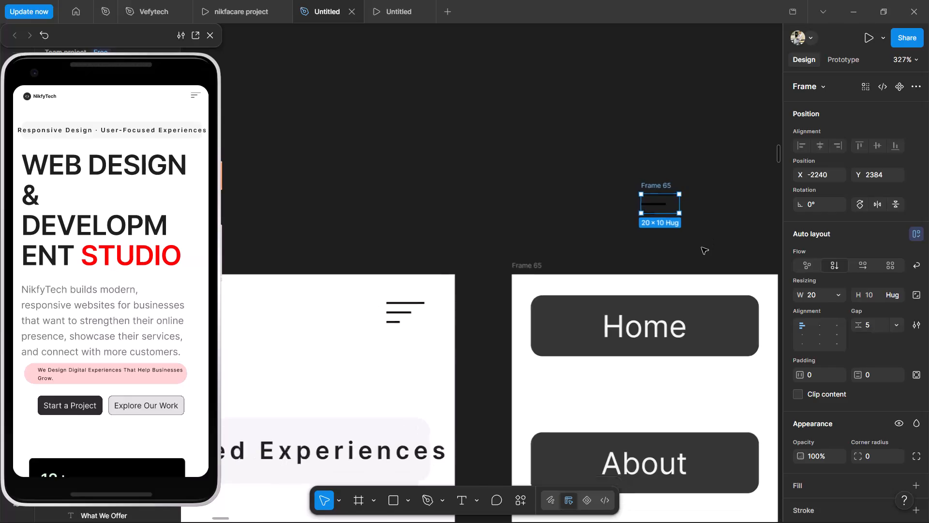
pyautogui.keyDown('ctrl'); pyautogui.scroll(-14, 702, 247); pyautogui.keyUp('ctrl')
pyautogui.scroll(-5, 700, 249)
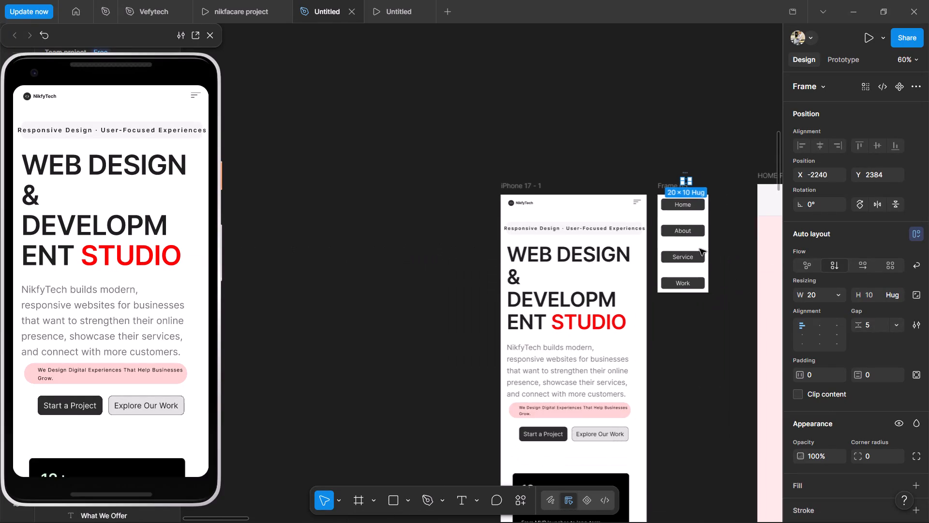
pyautogui.keyDown('shift'); pyautogui.scroll(-14, 700, 249); pyautogui.keyUp('shift')
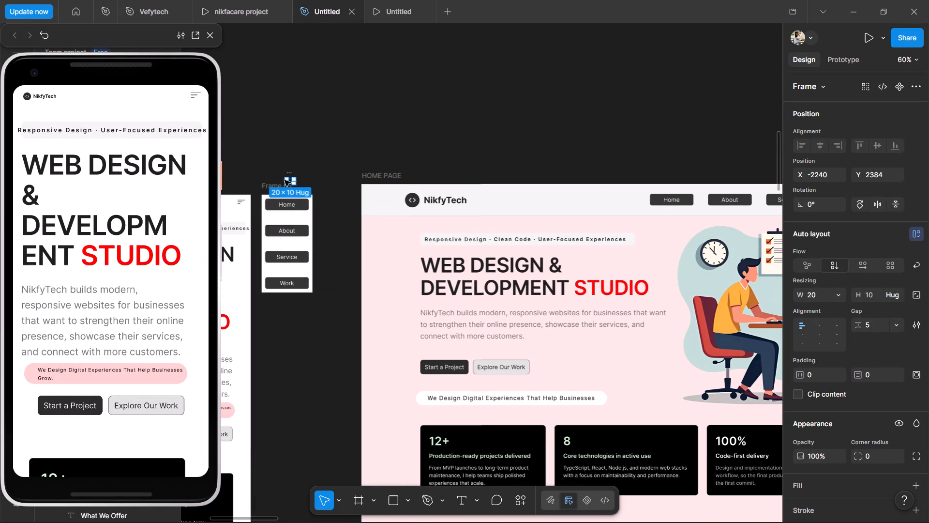
pyautogui.moveTo(290, 179); pyautogui.dragTo(702, 152)
pyautogui.keyDown('ctrl'); pyautogui.scroll(-4, 704, 152); pyautogui.keyUp('ctrl')
pyautogui.scroll(-3, 701, 155)
pyautogui.keyDown('shift'); pyautogui.scroll(-1, 698, 158); pyautogui.keyUp('shift')
pyautogui.keyDown('shift'); pyautogui.scroll(3, 696, 158); pyautogui.keyUp('shift')
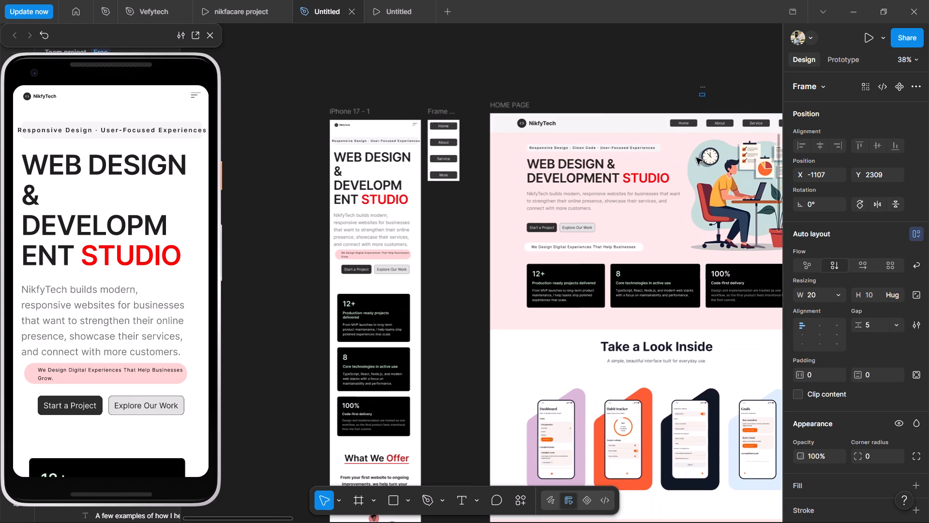
pyautogui.keyDown('shift'); pyautogui.scroll(2, 696, 158); pyautogui.keyUp('shift')
pyautogui.keyDown('shift'); pyautogui.scroll(-3, 691, 160); pyautogui.keyUp('shift')
pyautogui.scroll(-4, 688, 162)
pyautogui.scroll(8, 688, 162)
pyautogui.scroll(-1, 686, 162)
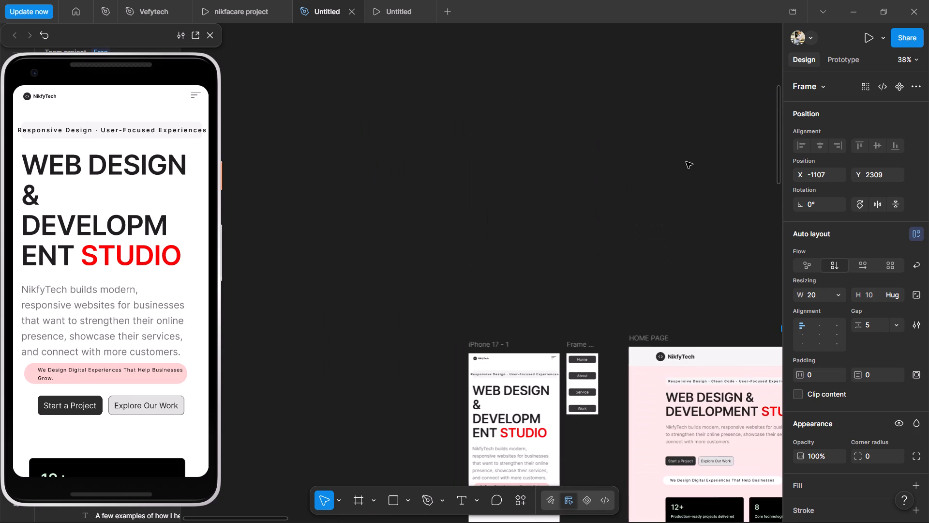
pyautogui.scroll(-3, 686, 162)
pyautogui.keyDown('shift'); pyautogui.scroll(-16, 685, 163); pyautogui.keyUp('shift')
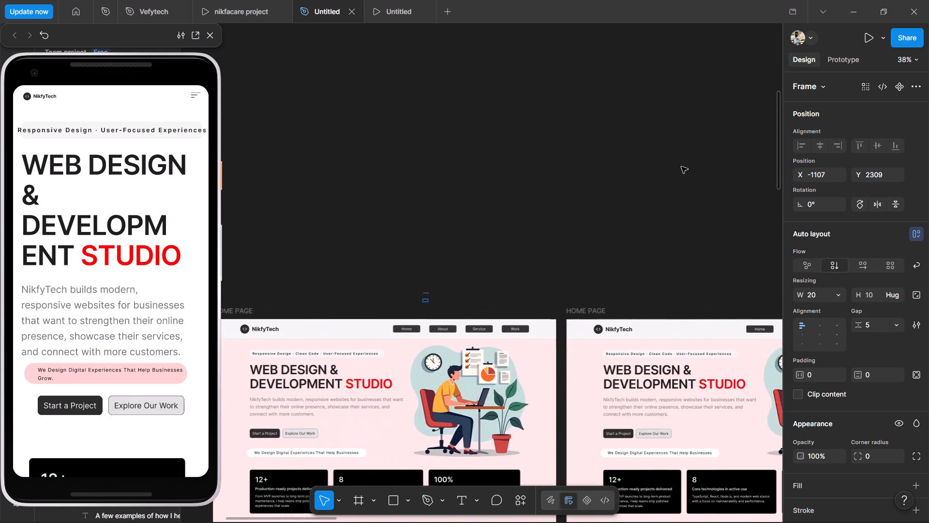
pyautogui.keyDown('shift'); pyautogui.scroll(-5, 681, 167); pyautogui.keyUp('shift')
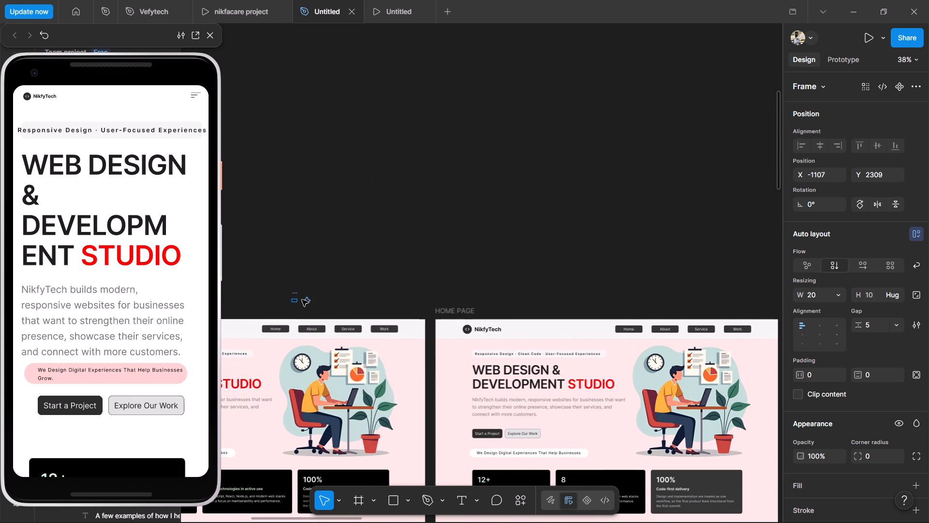
pyautogui.moveTo(293, 300); pyautogui.dragTo(584, 293)
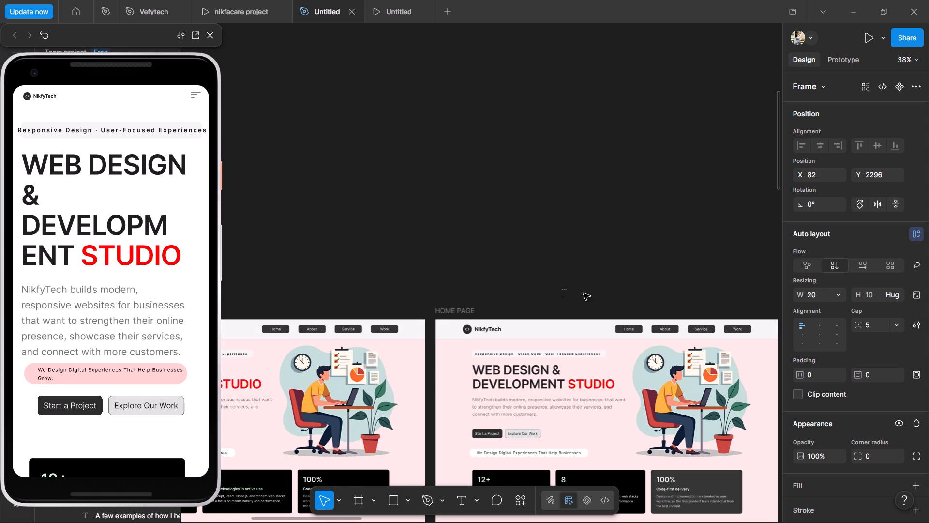
pyautogui.moveTo(584, 293); pyautogui.dragTo(741, 281)
# Move the copied menu icon past the SERVICES, Work and About Us frames to beside Frame 66, at about X 10226, Y 1938.
pyautogui.keyDown('shift'); pyautogui.scroll(-9, 741, 280); pyautogui.keyUp('shift')
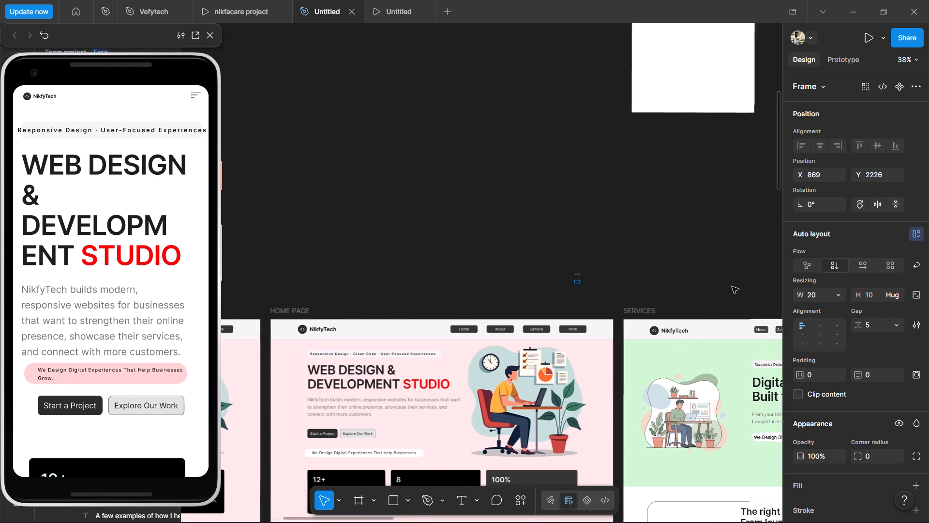
pyautogui.keyDown('shift'); pyautogui.scroll(-10, 732, 287); pyautogui.keyUp('shift')
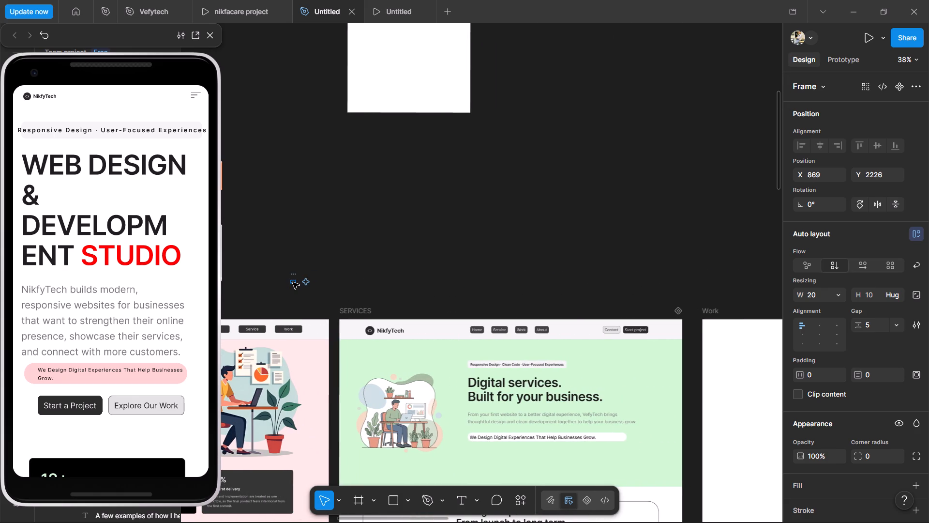
pyautogui.moveTo(293, 282); pyautogui.dragTo(712, 282)
pyautogui.keyDown('shift'); pyautogui.scroll(-2, 710, 280); pyautogui.keyUp('shift')
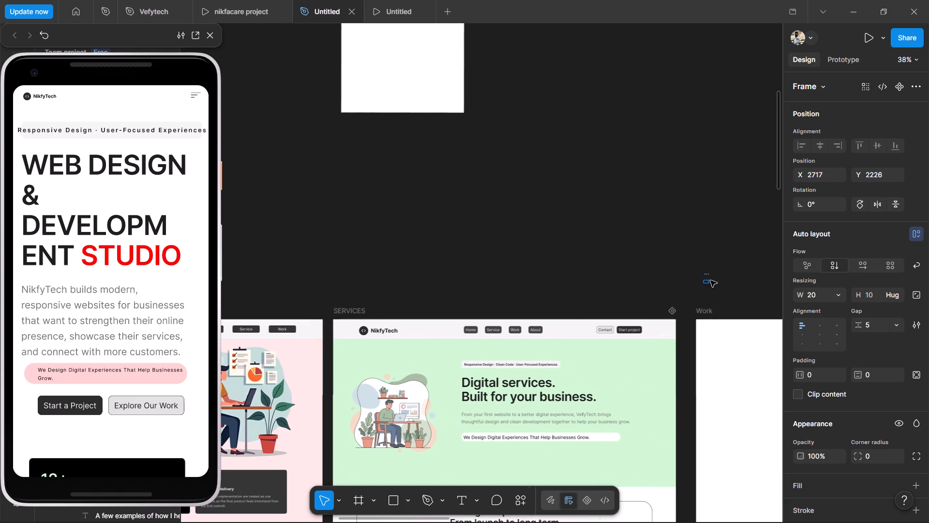
pyautogui.keyDown('shift'); pyautogui.scroll(-11, 710, 280); pyautogui.keyUp('shift')
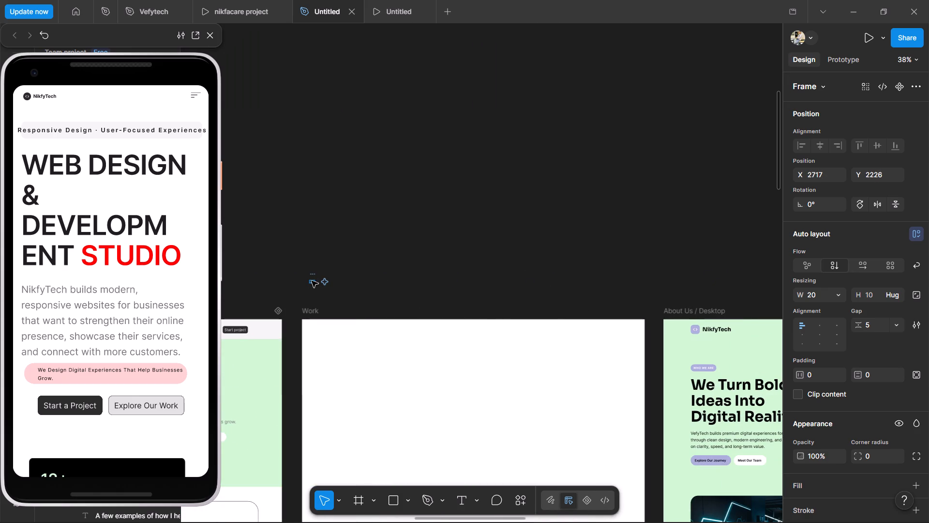
pyautogui.moveTo(312, 281); pyautogui.dragTo(733, 282)
pyautogui.keyDown('shift'); pyautogui.scroll(-2, 733, 282); pyautogui.keyUp('shift')
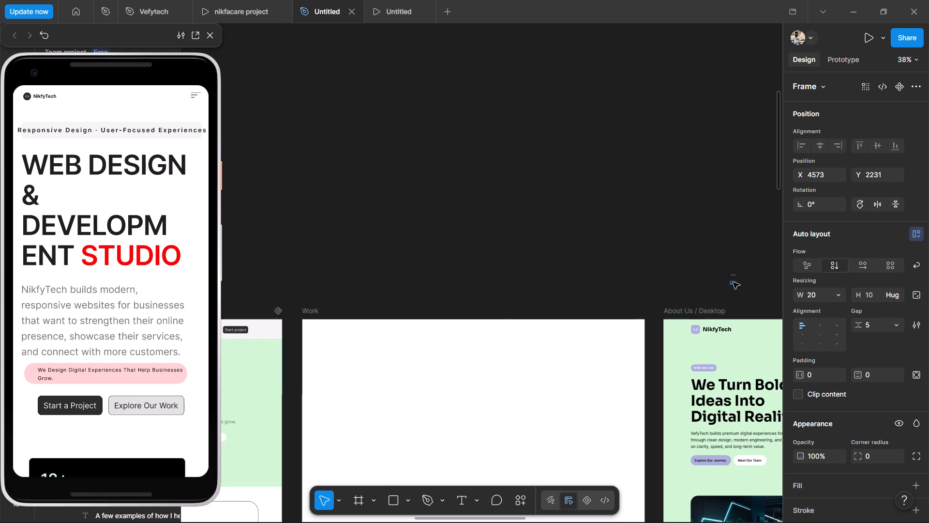
pyautogui.keyDown('shift'); pyautogui.scroll(-9, 733, 282); pyautogui.keyUp('shift')
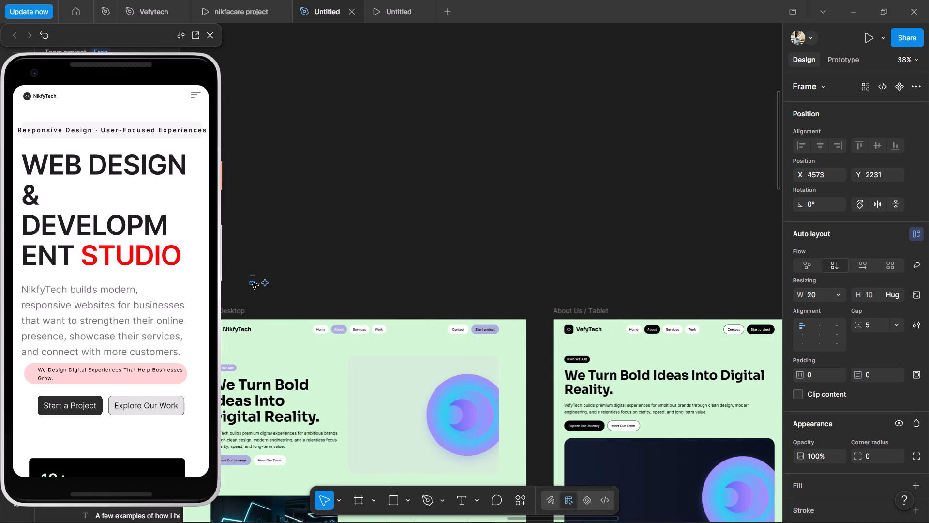
pyautogui.moveTo(253, 282); pyautogui.dragTo(682, 270)
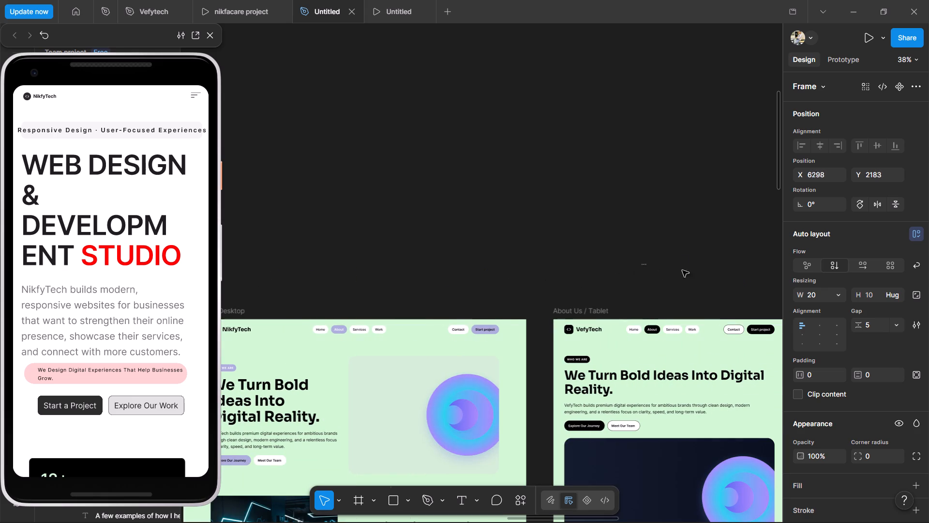
pyautogui.moveTo(682, 270); pyautogui.dragTo(744, 272)
pyautogui.keyDown('shift'); pyautogui.scroll(-11, 742, 272); pyautogui.keyUp('shift')
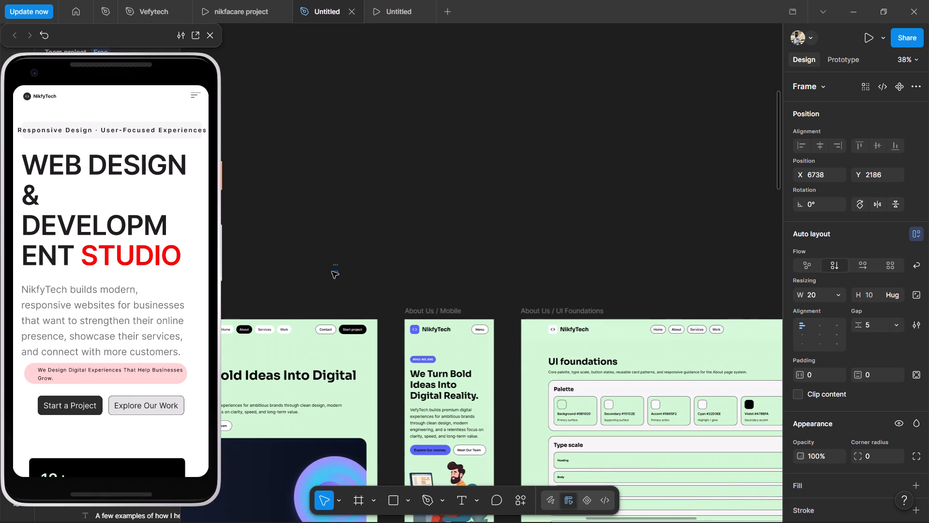
pyautogui.moveTo(332, 265); pyautogui.dragTo(679, 268)
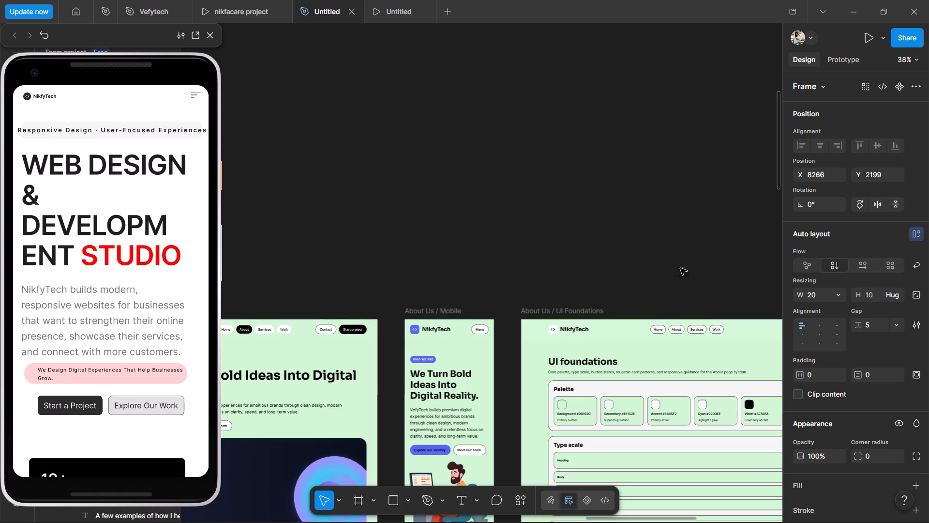
pyautogui.keyDown('shift'); pyautogui.scroll(-15, 689, 268); pyautogui.keyUp('shift')
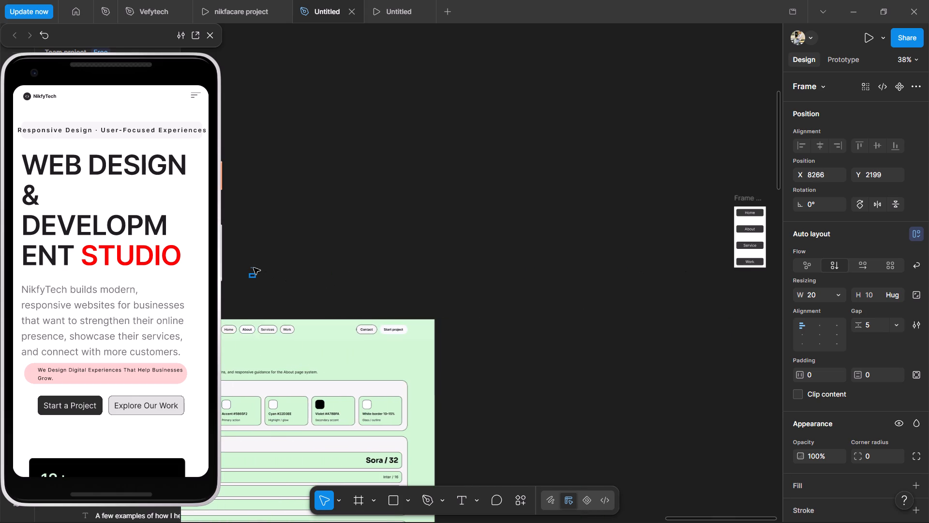
pyautogui.moveTo(254, 268); pyautogui.dragTo(698, 216)
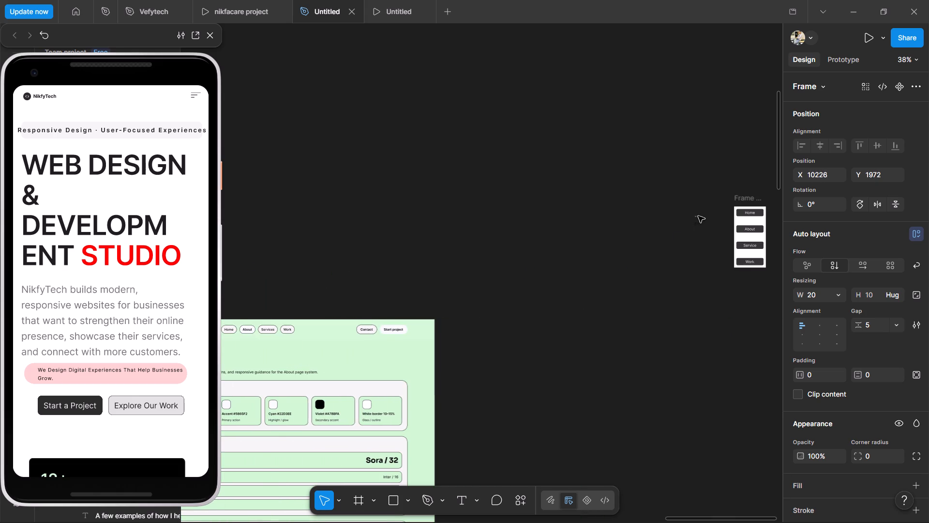
pyautogui.moveTo(698, 216); pyautogui.dragTo(698, 208)
# Move the copied menu icon closer to Frame 66 and nearly level with its top edge, at about X 10276, Y 1903.
pyautogui.keyDown('ctrl'); pyautogui.scroll(-4, 694, 214); pyautogui.keyUp('ctrl')
pyautogui.keyDown('ctrl'); pyautogui.scroll(6, 692, 216); pyautogui.keyUp('ctrl')
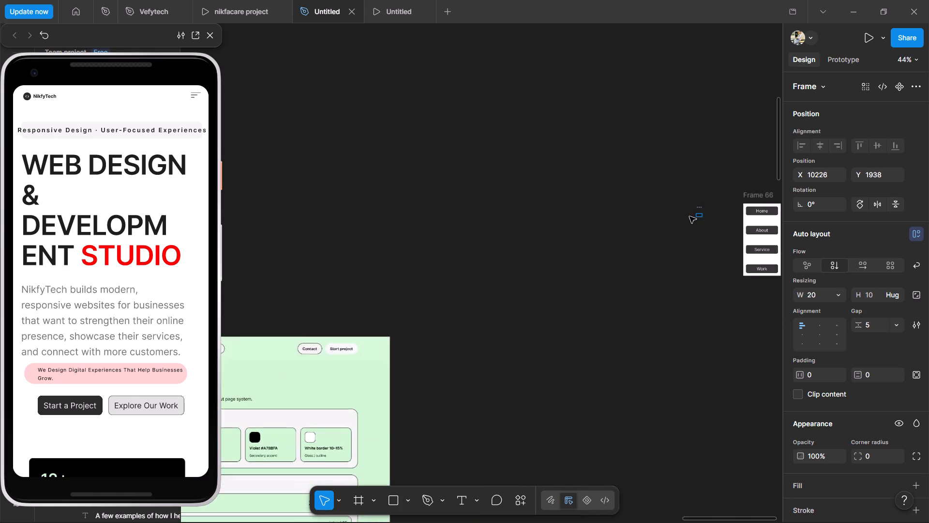
pyautogui.keyDown('ctrl'); pyautogui.scroll(8, 689, 216); pyautogui.keyUp('ctrl')
pyautogui.keyDown('shift'); pyautogui.scroll(-8, 688, 216); pyautogui.keyUp('shift')
pyautogui.scroll(1, 628, 228)
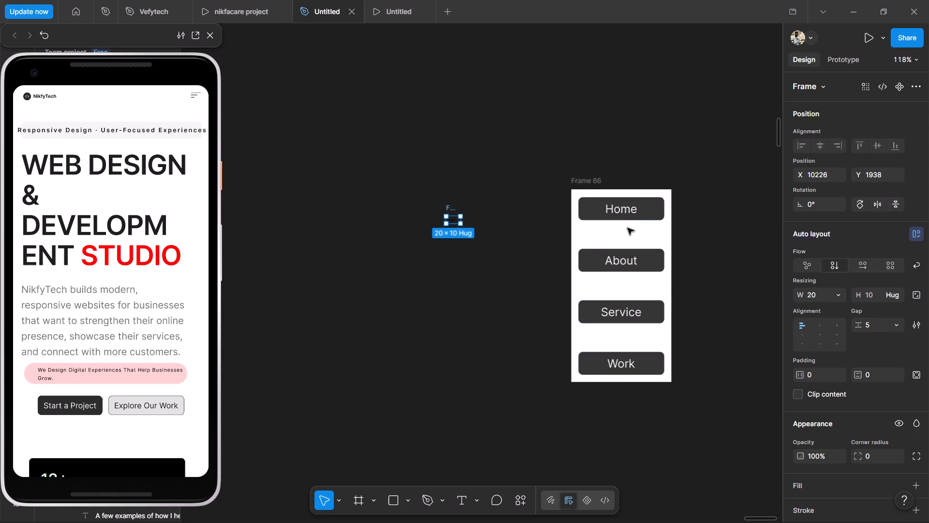
pyautogui.scroll(1, 628, 228)
pyautogui.keyDown('ctrl'); pyautogui.scroll(5, 626, 230); pyautogui.keyUp('ctrl')
pyautogui.keyDown('ctrl'); pyautogui.scroll(-2, 626, 230); pyautogui.keyUp('ctrl')
pyautogui.scroll(-4, 517, 244)
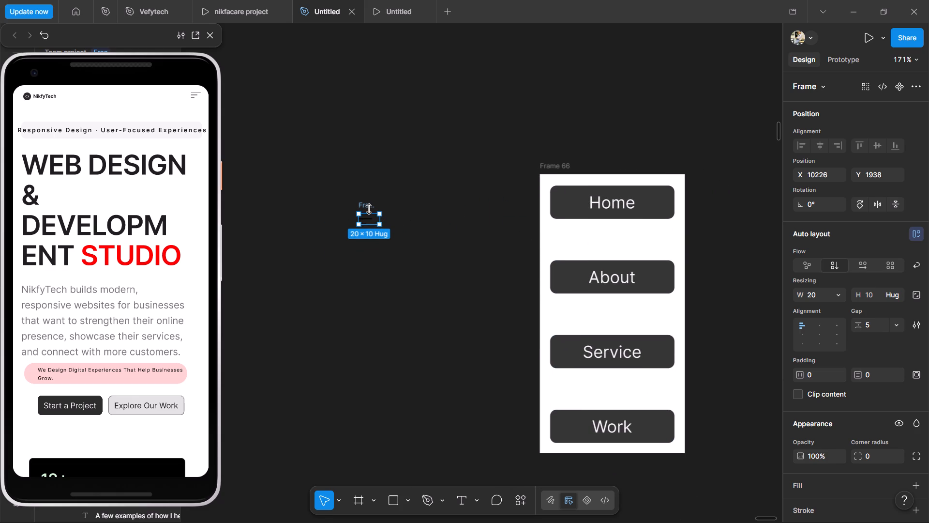
pyautogui.moveTo(368, 202); pyautogui.dragTo(416, 170)
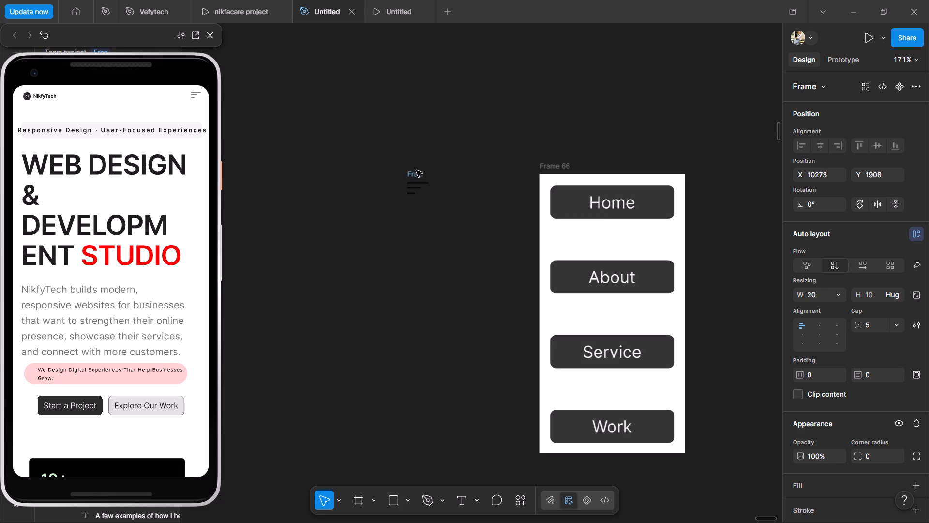
pyautogui.moveTo(416, 170); pyautogui.dragTo(419, 169)
pyautogui.moveTo(419, 169); pyautogui.dragTo(419, 166)
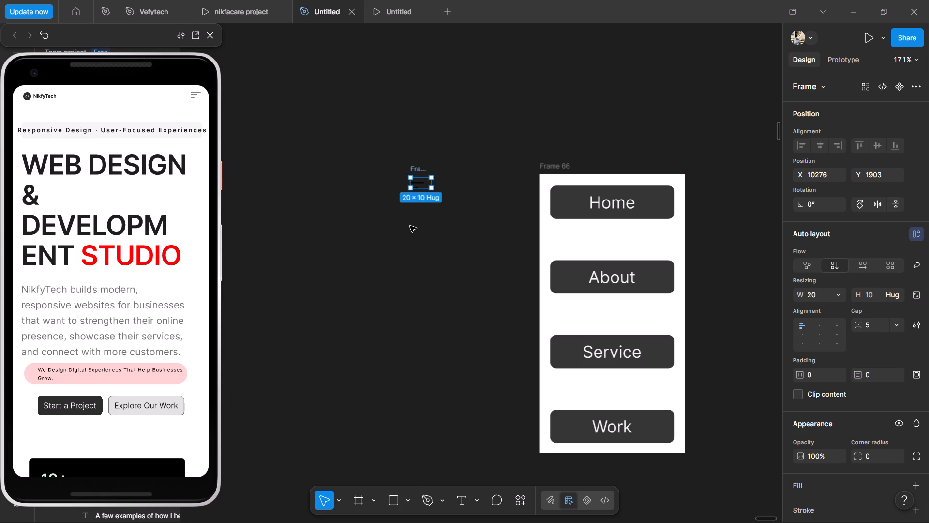
# Wrap the copied menu icon beside Frame 66 in a new frame using Frame selection.
pyautogui.rightClick(420, 184)
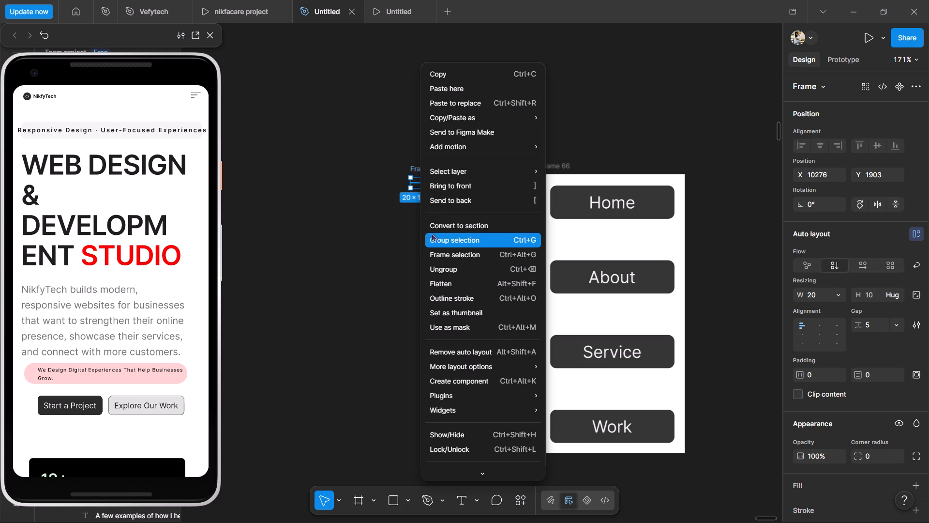
pyautogui.click(435, 248)
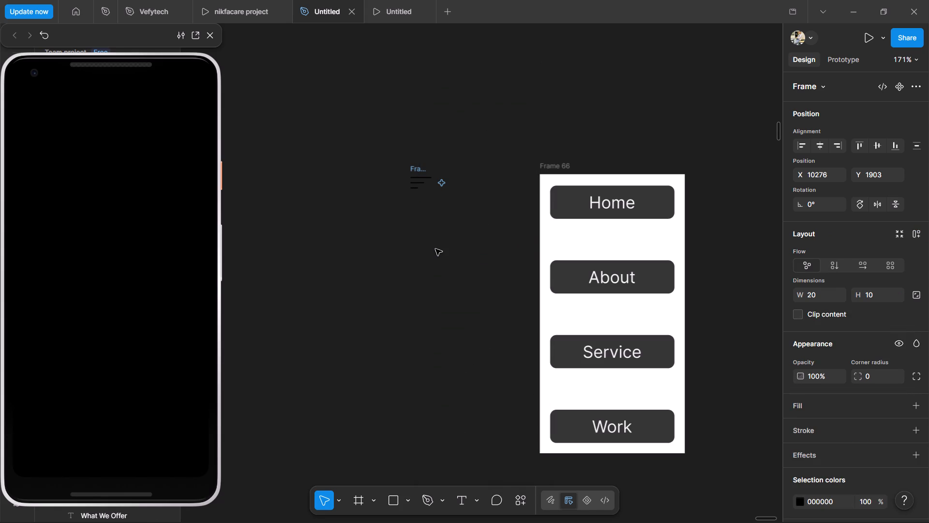
# Create one component from the framed menu icon and Frame 66 together.
pyautogui.click(422, 169)
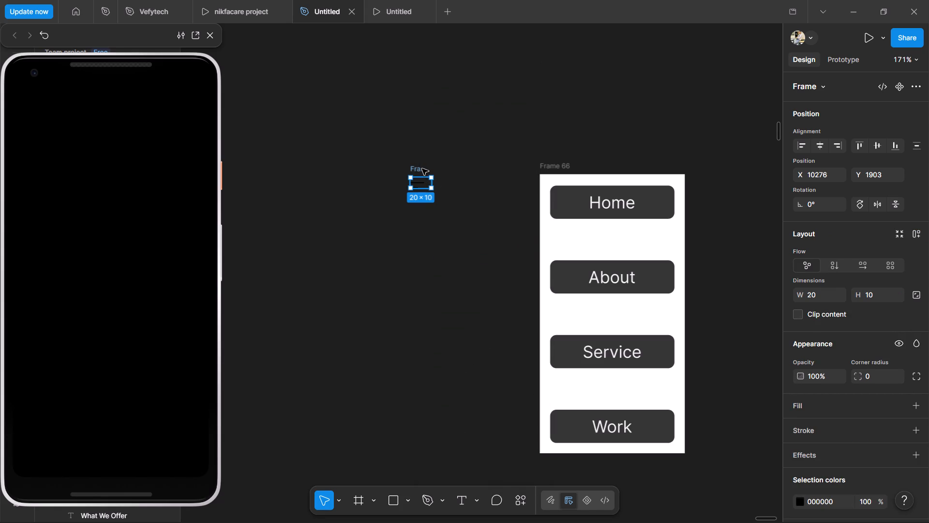
pyautogui.scroll(-1, 469, 188)
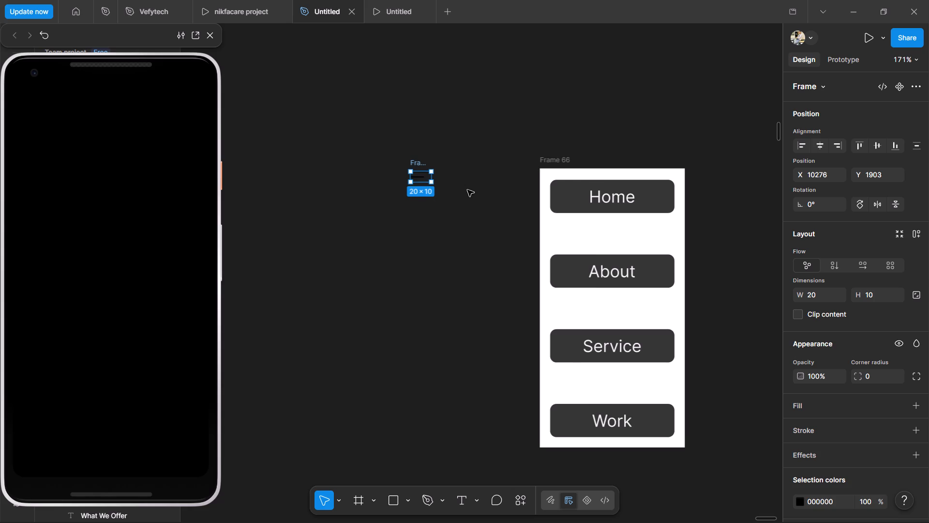
pyautogui.scroll(-1, 467, 190)
pyautogui.click(509, 167)
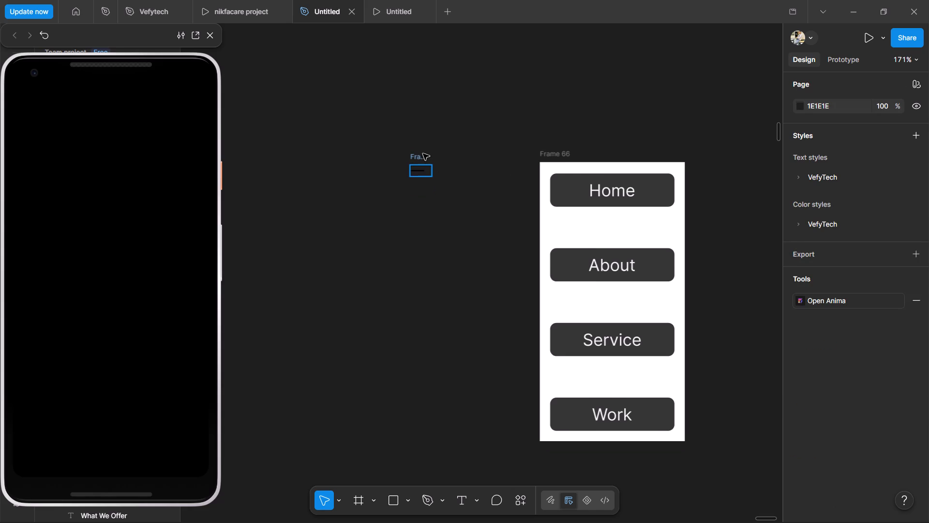
pyautogui.click(423, 155)
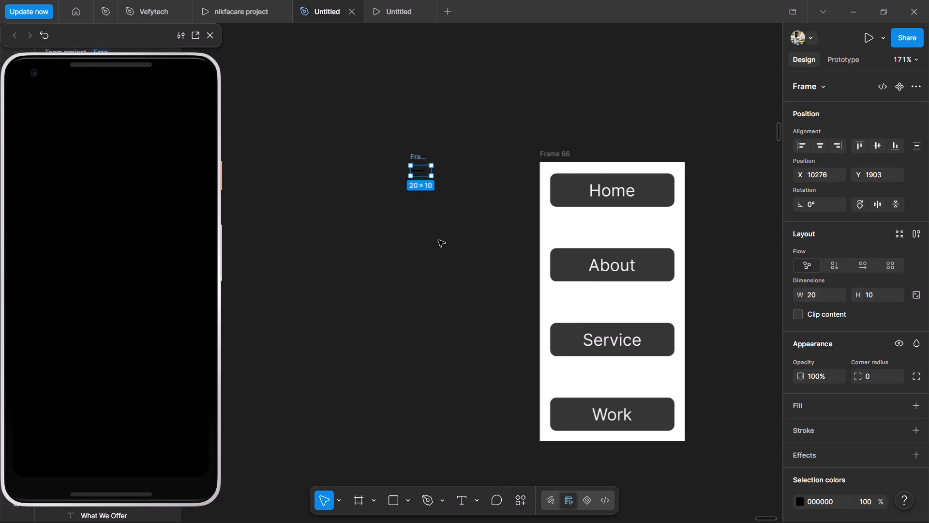
pyautogui.moveTo(391, 119); pyautogui.dragTo(723, 453)
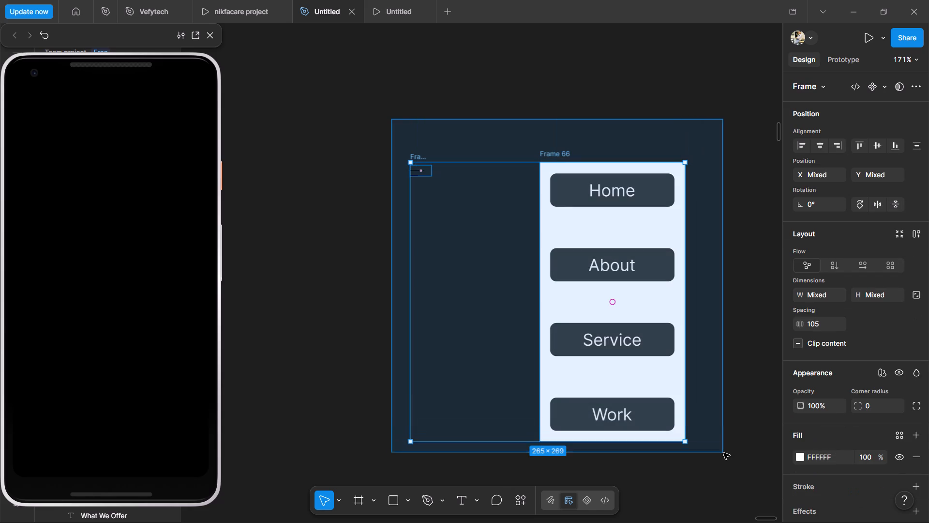
pyautogui.moveTo(723, 453); pyautogui.dragTo(725, 453)
pyautogui.click(871, 89)
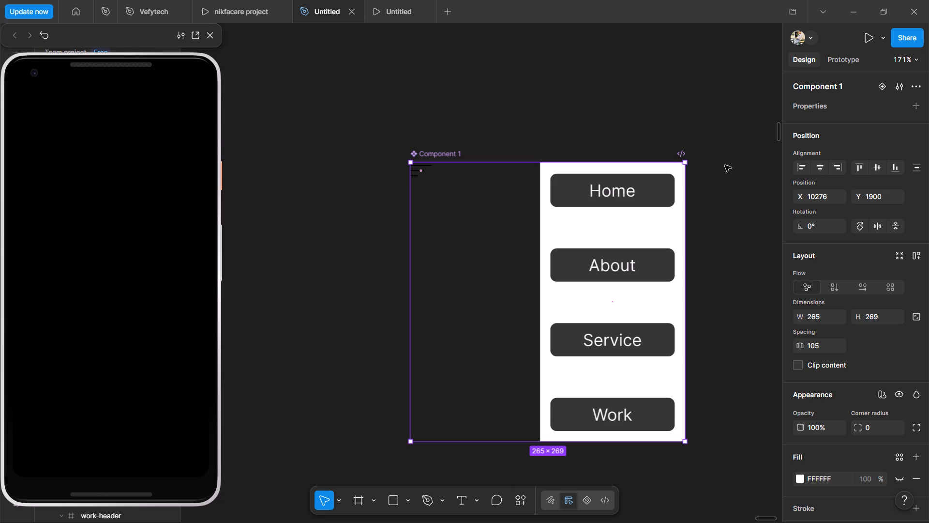
# Select the nested menu icon frame inside the new component and switch to prototyping.
pyautogui.doubleClick(434, 184)
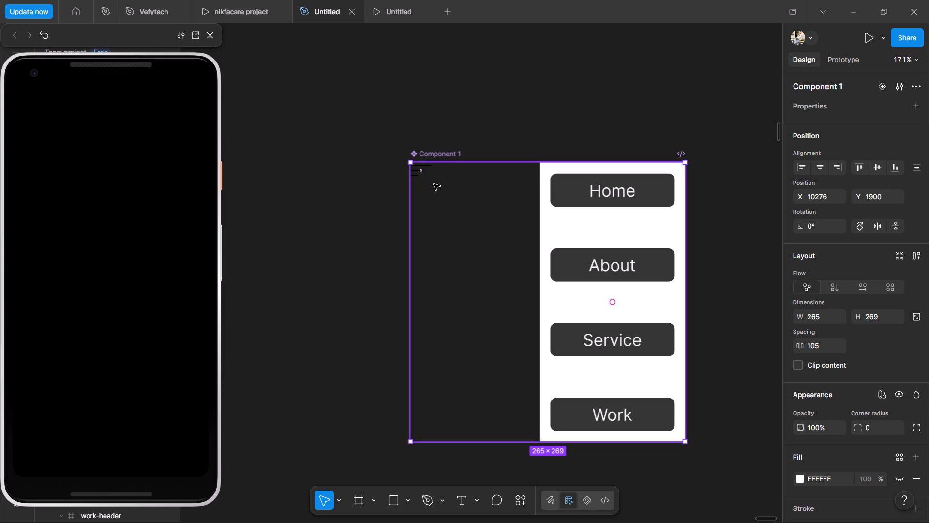
pyautogui.click(483, 177)
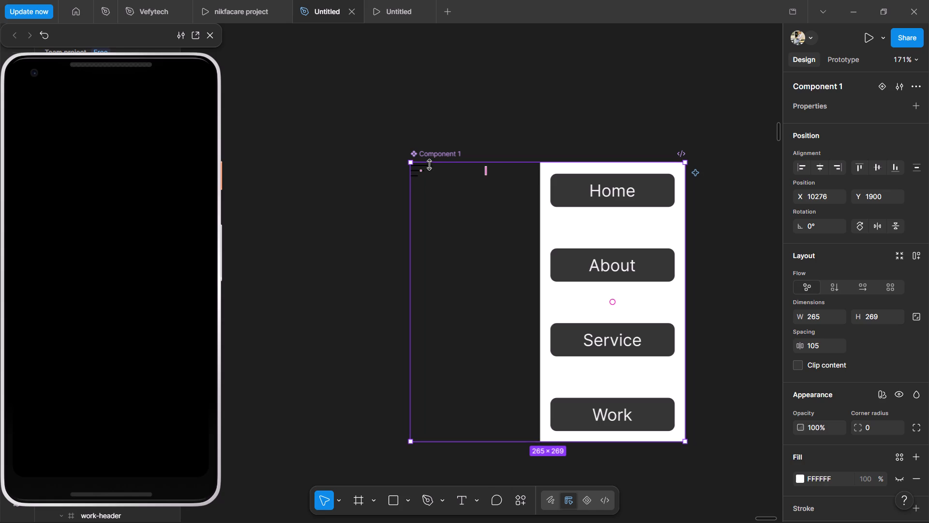
pyautogui.doubleClick(427, 174)
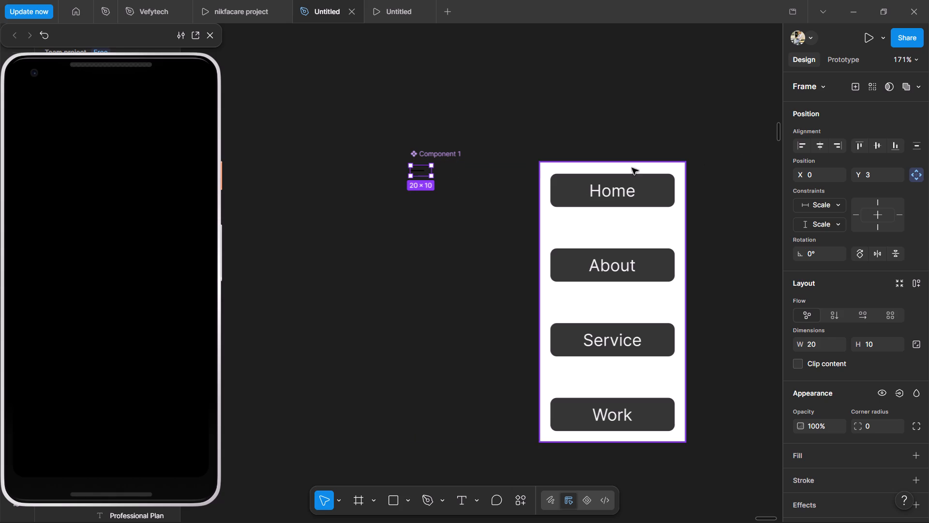
pyautogui.click(850, 58)
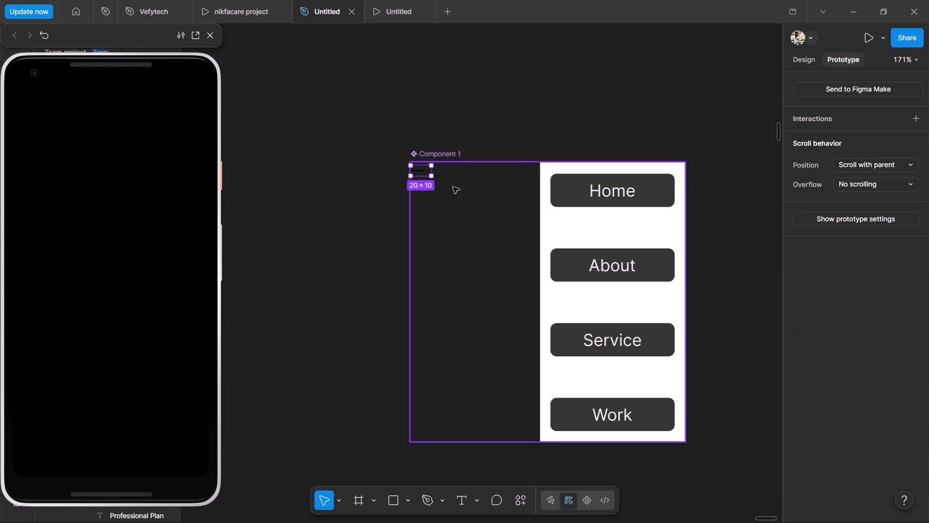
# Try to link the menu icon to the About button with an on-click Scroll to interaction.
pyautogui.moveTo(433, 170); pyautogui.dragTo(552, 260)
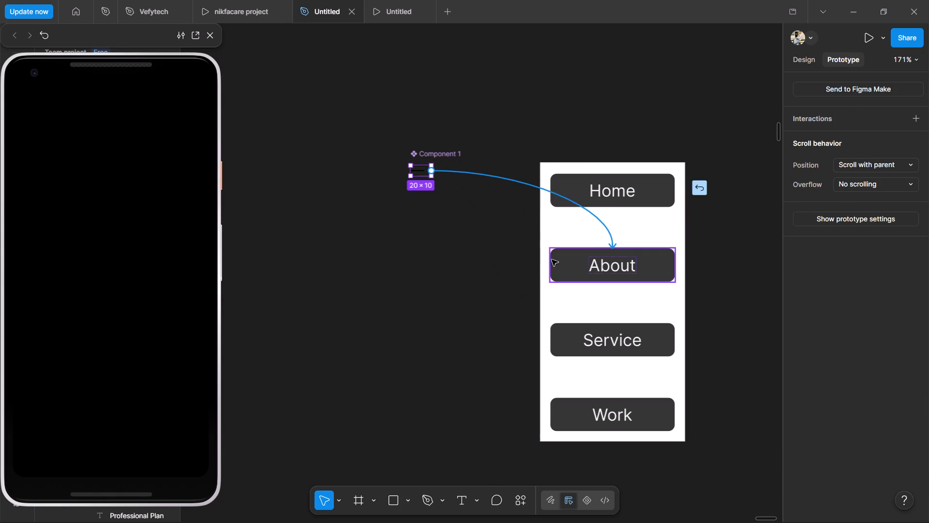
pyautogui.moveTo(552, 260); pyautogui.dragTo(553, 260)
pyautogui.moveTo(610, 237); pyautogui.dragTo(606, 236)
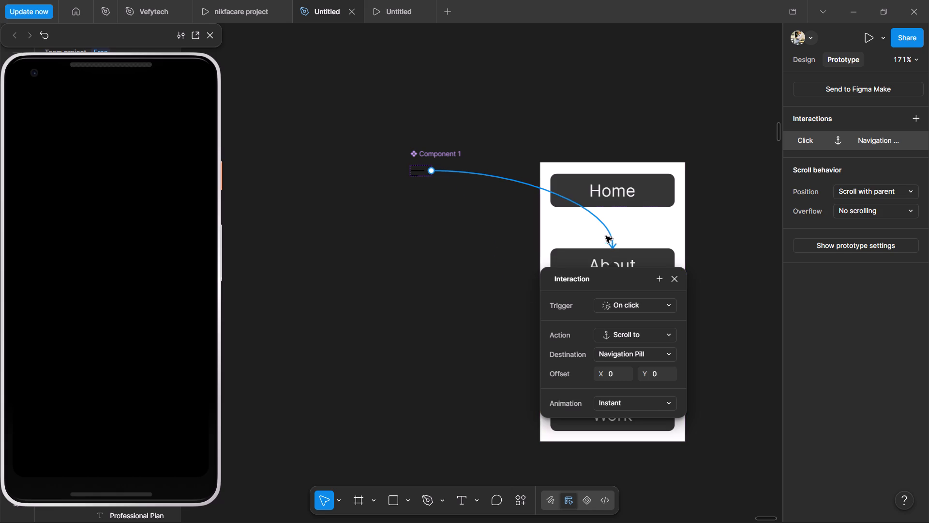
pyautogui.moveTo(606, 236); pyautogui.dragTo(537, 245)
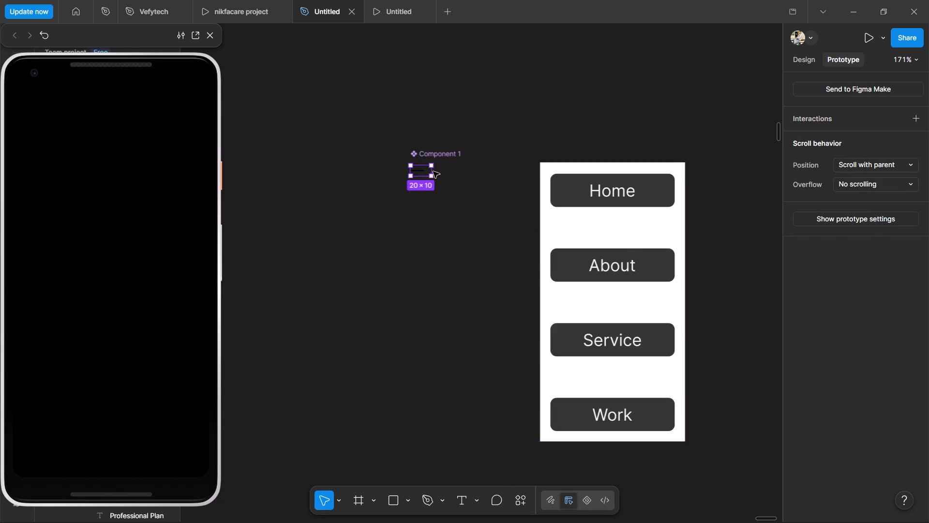
# Connect the menu icon to Frame 66 with an on-click Scroll to interaction.
pyautogui.moveTo(433, 170); pyautogui.dragTo(539, 302)
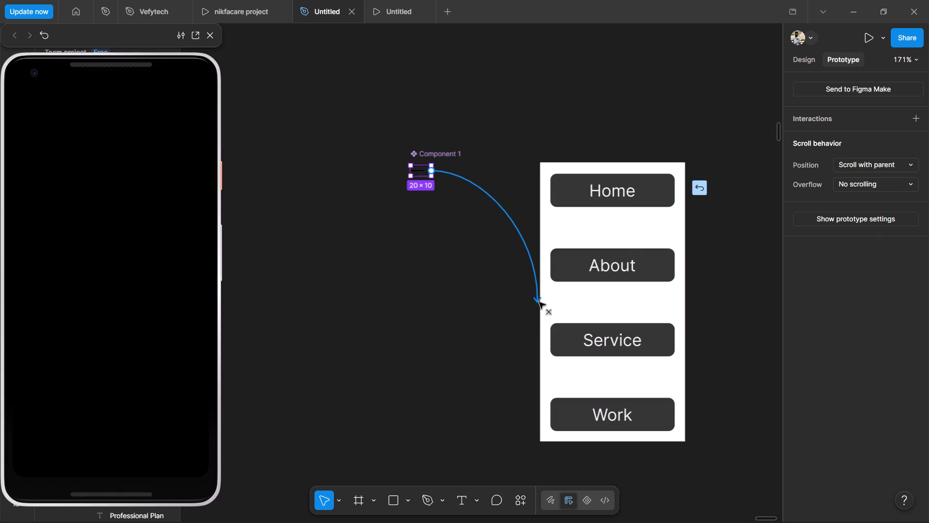
pyautogui.moveTo(539, 302); pyautogui.dragTo(541, 306)
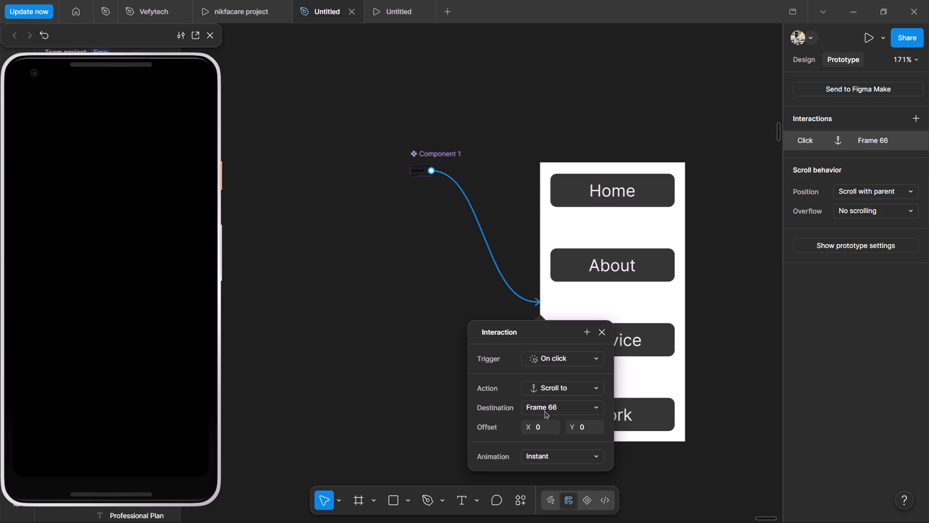
pyautogui.scroll(-3, 542, 411)
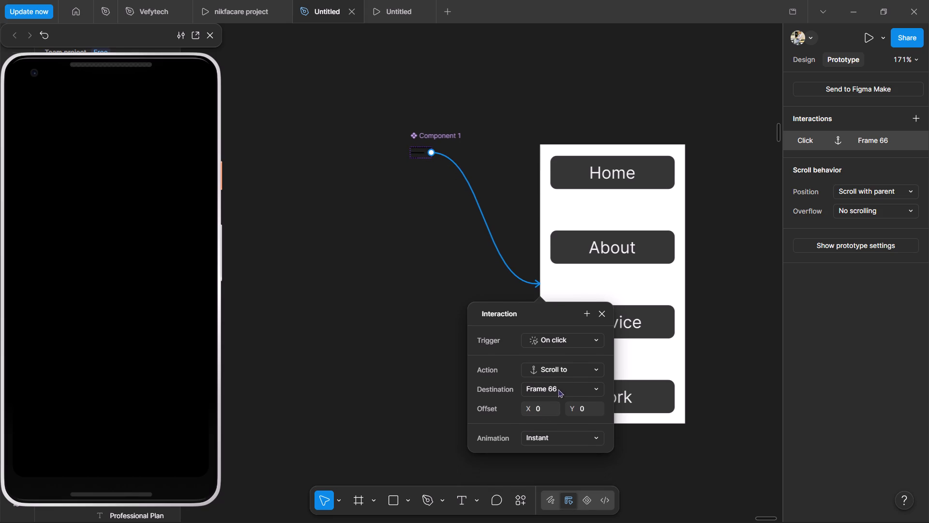
# Set the animation of the menu icon's Scroll to interaction to Animate and close its settings.
pyautogui.click(555, 438)
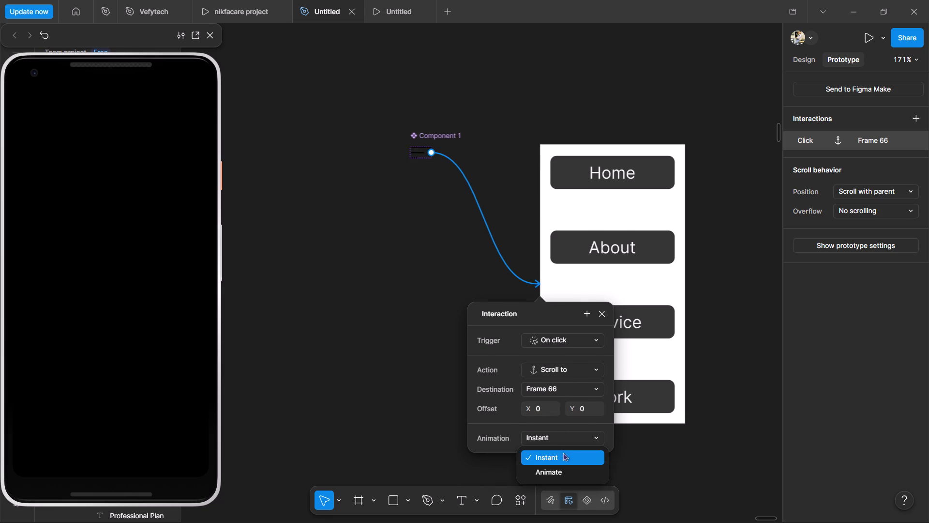
pyautogui.click(556, 467)
pyautogui.scroll(-5, 554, 465)
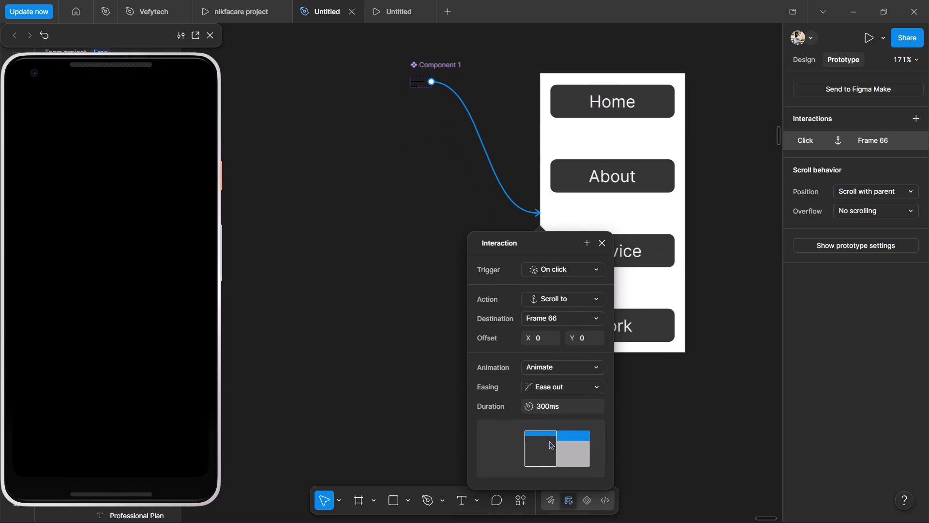
pyautogui.scroll(-1, 545, 435)
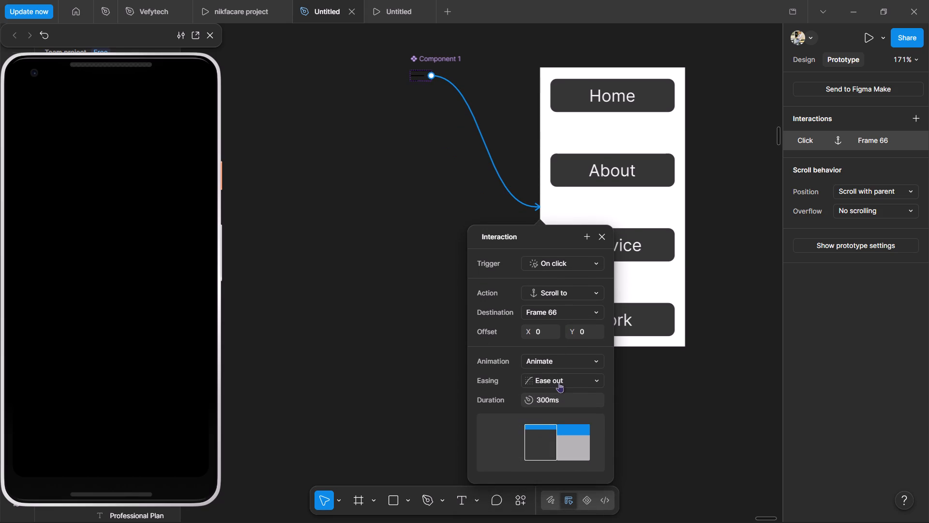
pyautogui.click(552, 364)
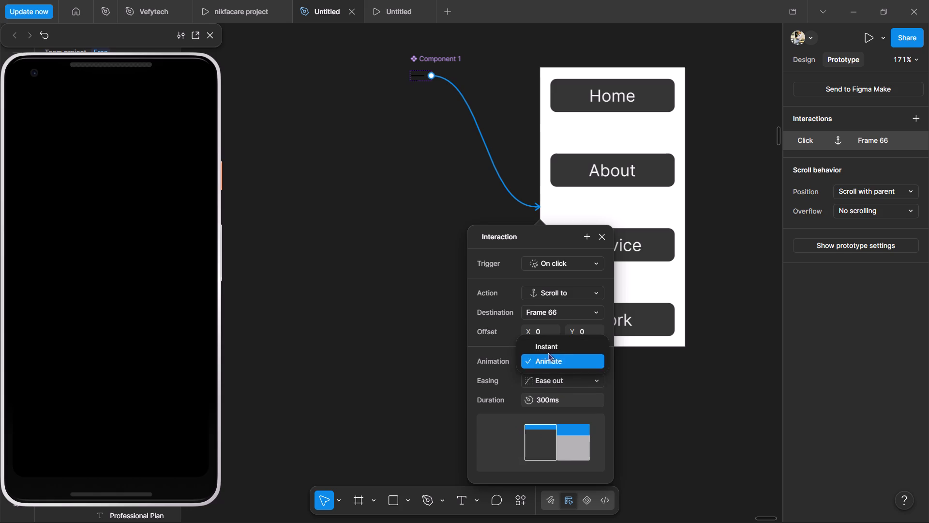
pyautogui.click(552, 360)
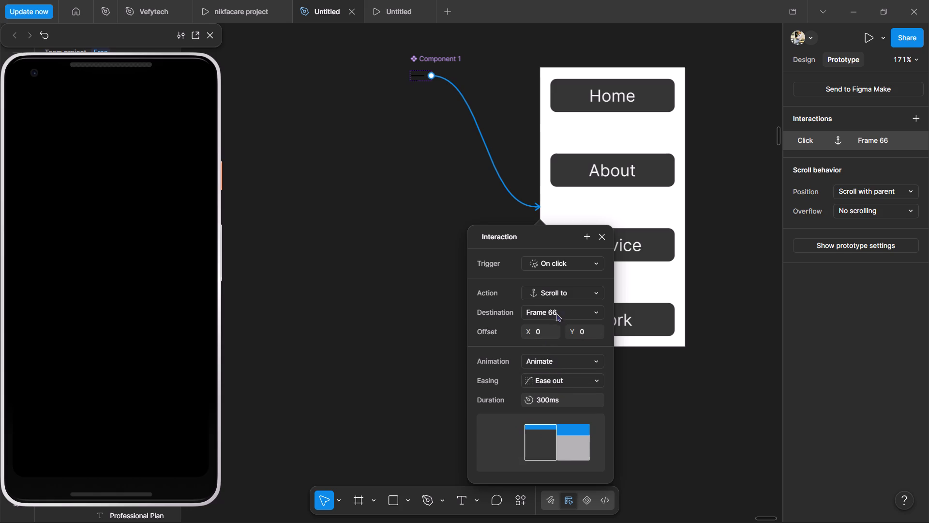
pyautogui.click(558, 306)
pyautogui.click(560, 315)
pyautogui.click(366, 222)
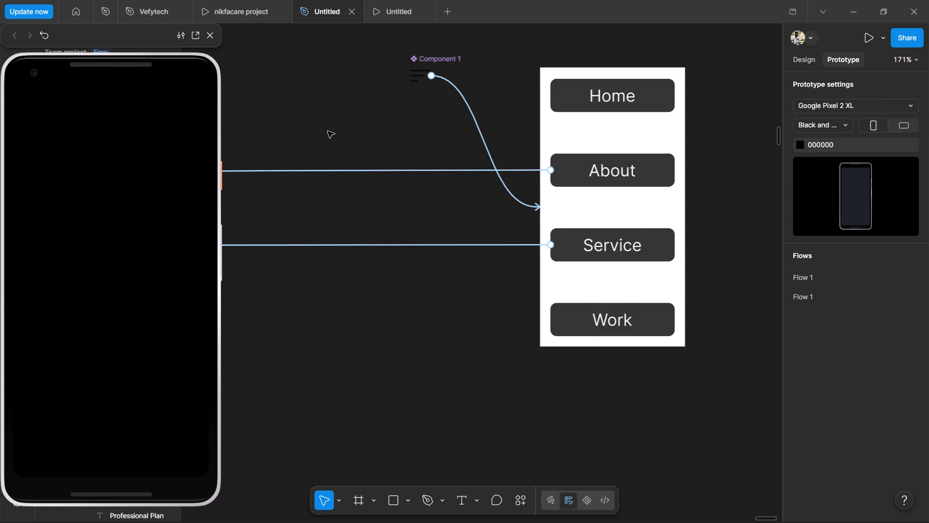
pyautogui.click(328, 131)
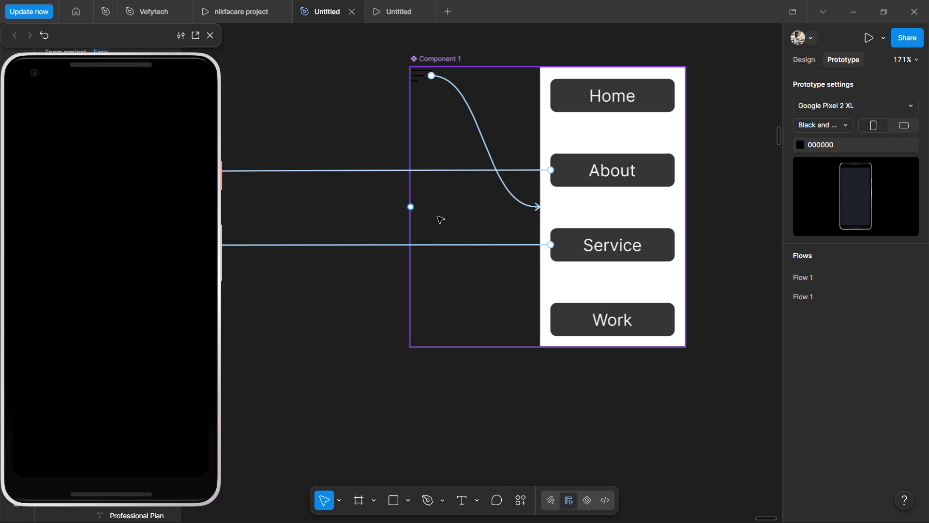
# Examine the page frames and the prototype connections running from the menu component to the SERVICES and About Us pages.
pyautogui.scroll(-1, 437, 217)
pyautogui.scroll(1, 437, 217)
pyautogui.keyDown('ctrl'); pyautogui.scroll(-17, 440, 217); pyautogui.keyUp('ctrl')
pyautogui.scroll(-5, 442, 217)
pyautogui.keyDown('shift'); pyautogui.scroll(3, 442, 217); pyautogui.keyUp('shift')
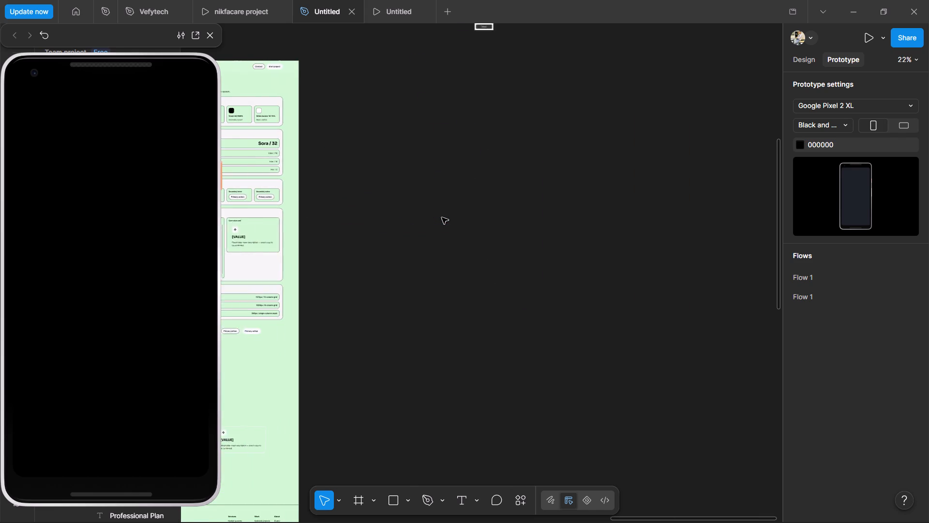
pyautogui.keyDown('shift'); pyautogui.scroll(1, 442, 217); pyautogui.keyUp('shift')
pyautogui.scroll(18, 442, 217)
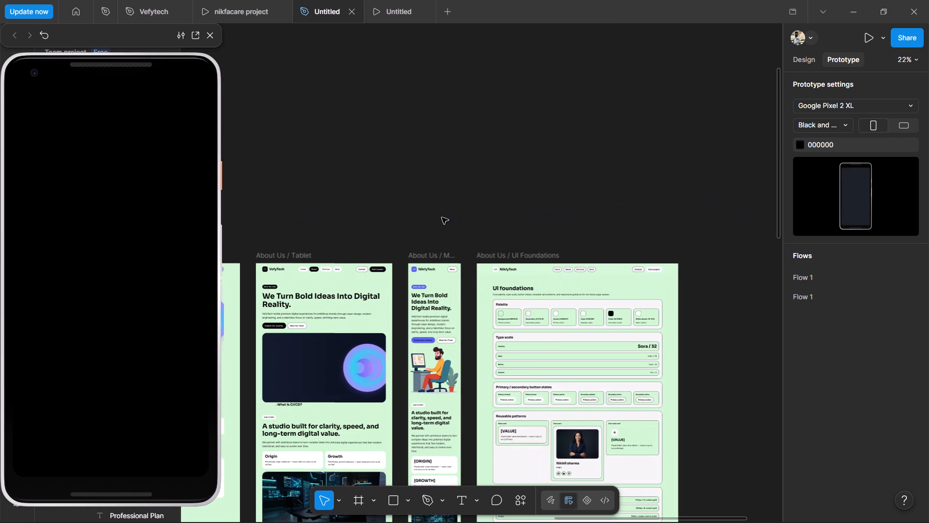
pyautogui.keyDown('shift'); pyautogui.scroll(-2, 442, 217); pyautogui.keyUp('shift')
pyautogui.scroll(-3, 442, 217)
pyautogui.keyDown('shift'); pyautogui.scroll(-4, 442, 217); pyautogui.keyUp('shift')
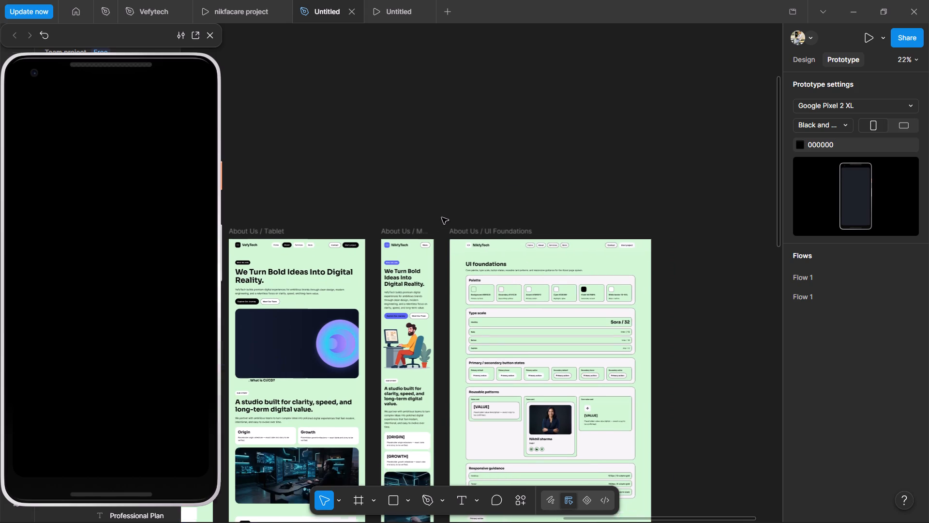
pyautogui.keyDown('shift'); pyautogui.scroll(-1, 442, 217); pyautogui.keyUp('shift')
pyautogui.keyDown('shift'); pyautogui.scroll(10, 442, 217); pyautogui.keyUp('shift')
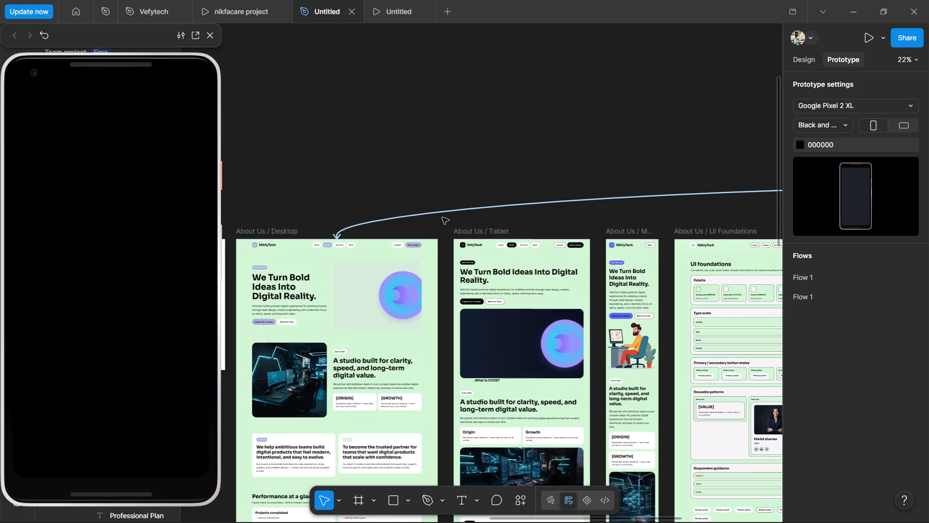
pyautogui.keyDown('shift'); pyautogui.scroll(9, 442, 217); pyautogui.keyUp('shift')
pyautogui.keyDown('ctrl'); pyautogui.scroll(-1, 442, 217); pyautogui.keyUp('ctrl')
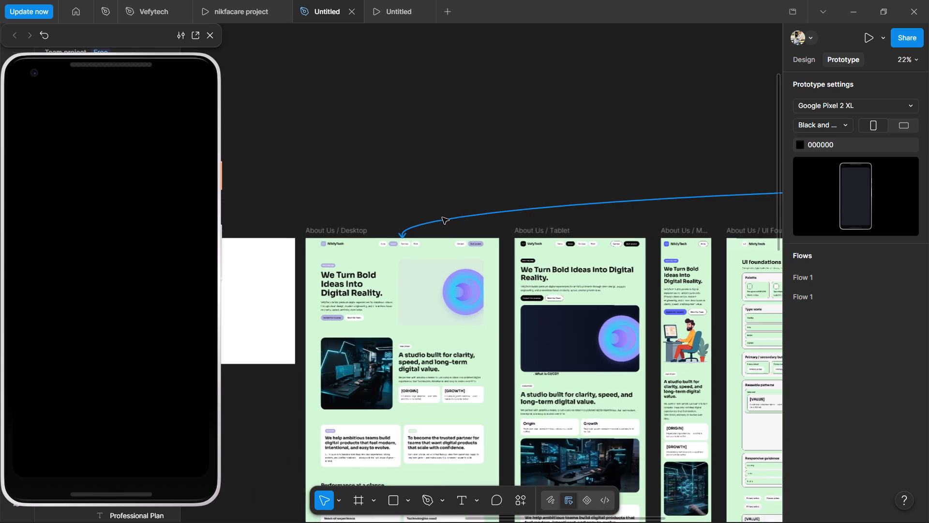
pyautogui.keyDown('ctrl'); pyautogui.scroll(-1, 442, 217); pyautogui.keyUp('ctrl')
pyautogui.keyDown('ctrl'); pyautogui.scroll(7, 442, 217); pyautogui.keyUp('ctrl')
pyautogui.keyDown('ctrl'); pyautogui.scroll(-15, 442, 217); pyautogui.keyUp('ctrl')
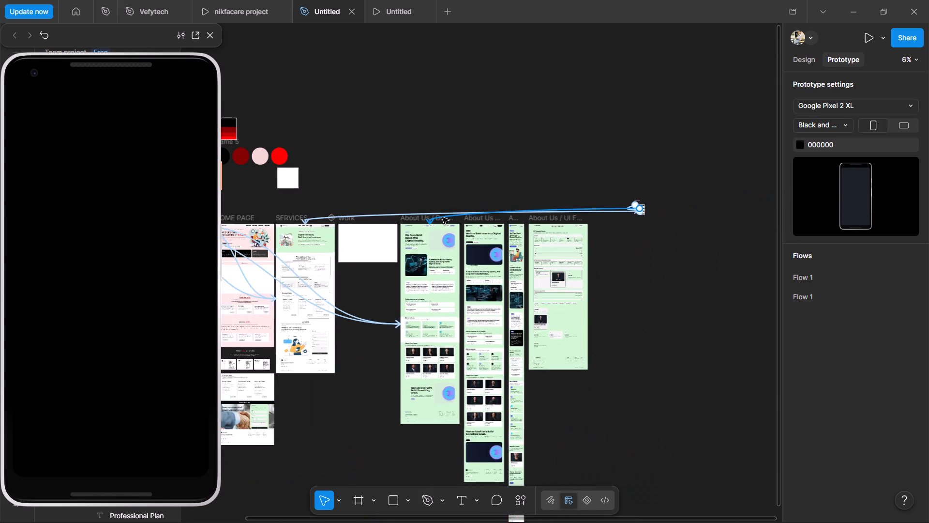
pyautogui.keyDown('ctrl'); pyautogui.scroll(-3, 442, 217); pyautogui.keyUp('ctrl')
pyautogui.keyDown('shift'); pyautogui.scroll(-3, 442, 217); pyautogui.keyUp('shift')
pyautogui.keyDown('shift'); pyautogui.scroll(3, 442, 217); pyautogui.keyUp('shift')
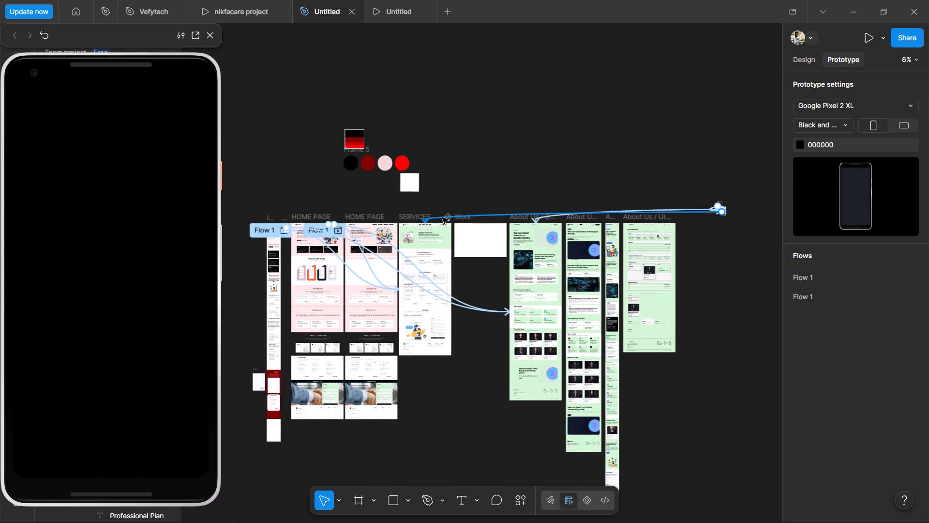
pyautogui.keyDown('shift'); pyautogui.scroll(4, 442, 217); pyautogui.keyUp('shift')
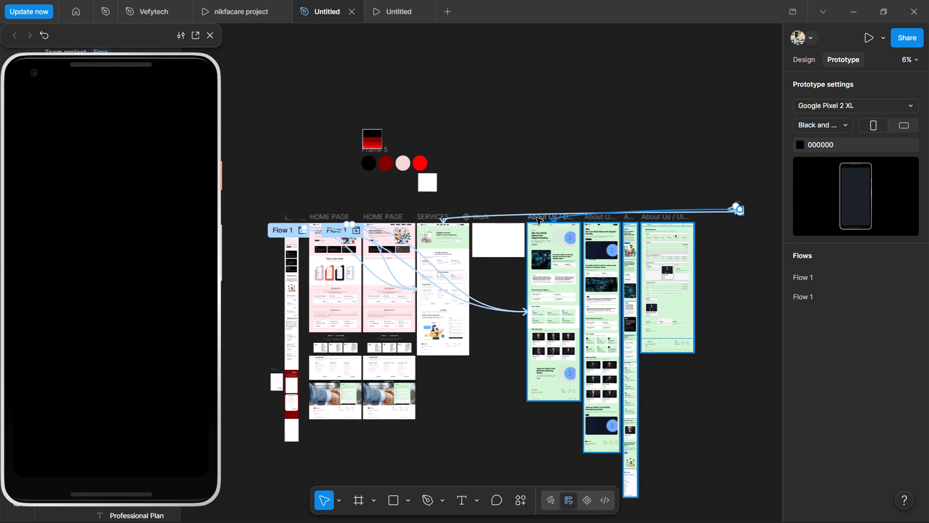
# Delete the on-click Navigate to interaction linking the menu component's Service button to the SERVICES page.
pyautogui.click(499, 215)
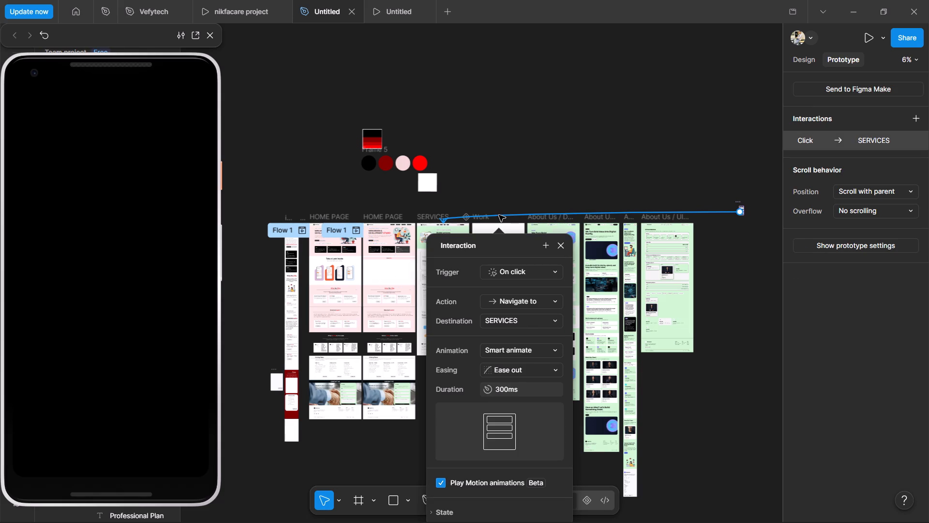
pyautogui.press('BackSpace')
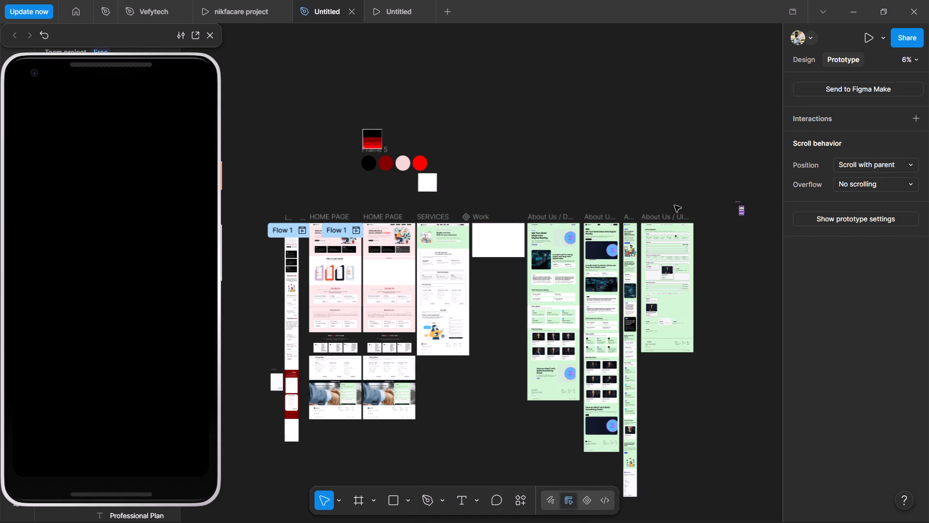
# Examine the menu component with its menu icon and the Home, About, Service and Work buttons.
pyautogui.scroll(2, 707, 214)
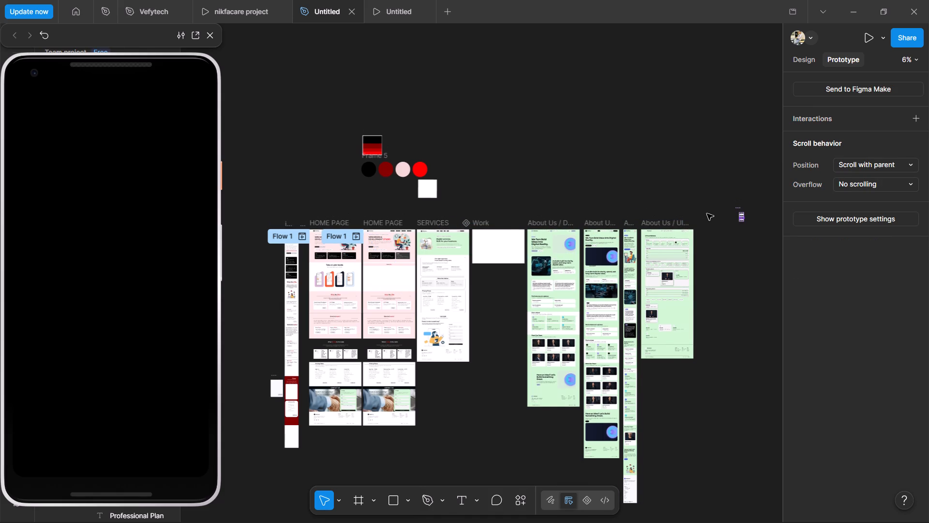
pyautogui.scroll(1, 707, 214)
pyautogui.keyDown('ctrl'); pyautogui.scroll(16, 705, 218); pyautogui.keyUp('ctrl')
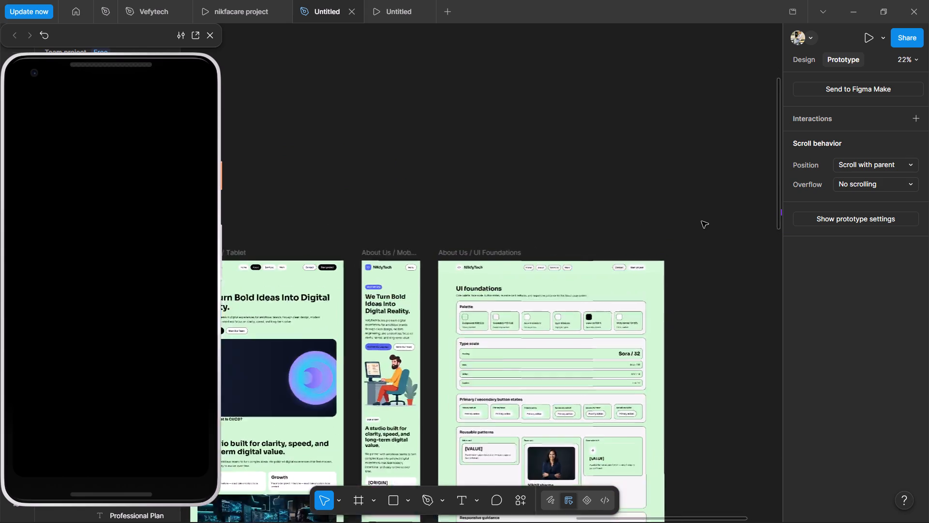
pyautogui.keyDown('ctrl'); pyautogui.scroll(8, 702, 221); pyautogui.keyUp('ctrl')
pyautogui.keyDown('shift'); pyautogui.scroll(1, 699, 221); pyautogui.keyUp('shift')
pyautogui.scroll(-7, 699, 221)
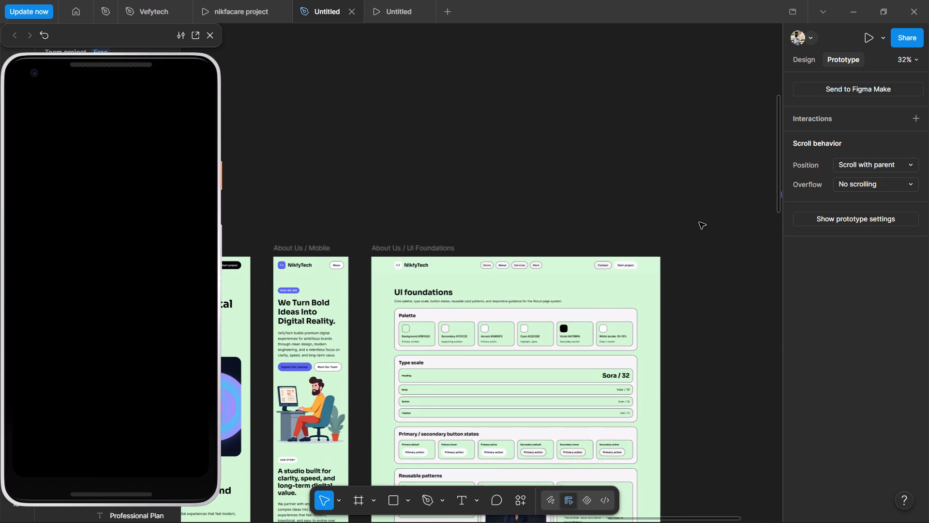
pyautogui.scroll(-13, 699, 222)
pyautogui.scroll(2, 478, 234)
pyautogui.keyDown('ctrl'); pyautogui.scroll(3, 440, 225); pyautogui.keyUp('ctrl')
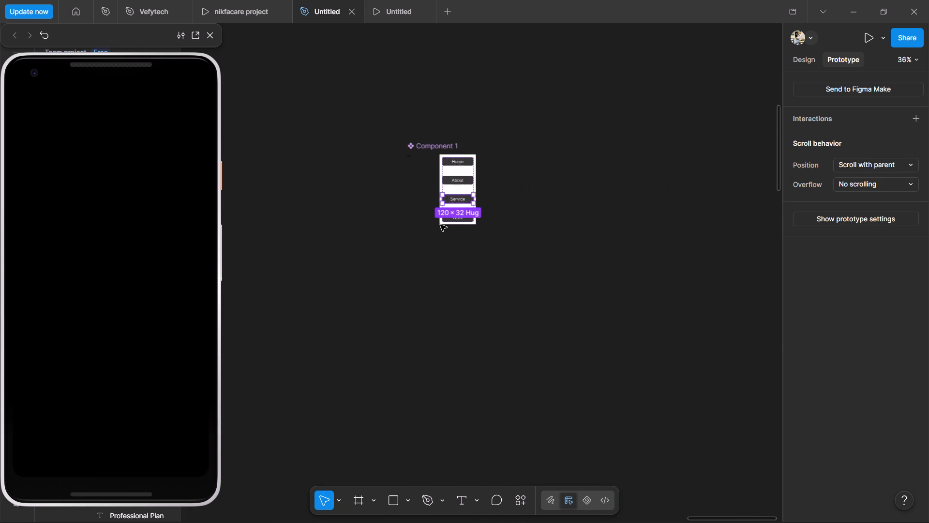
pyautogui.keyDown('ctrl'); pyautogui.scroll(8, 440, 225); pyautogui.keyUp('ctrl')
pyautogui.scroll(4, 399, 150)
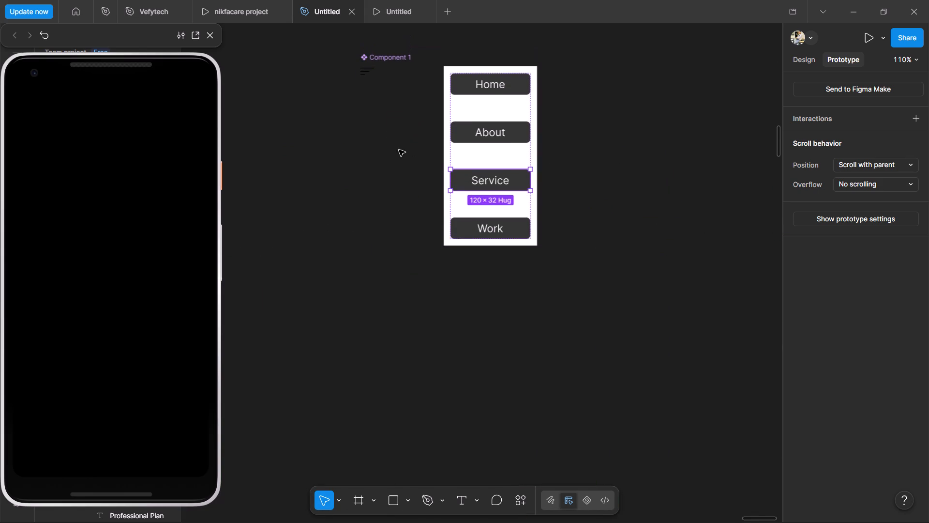
pyautogui.scroll(3, 399, 150)
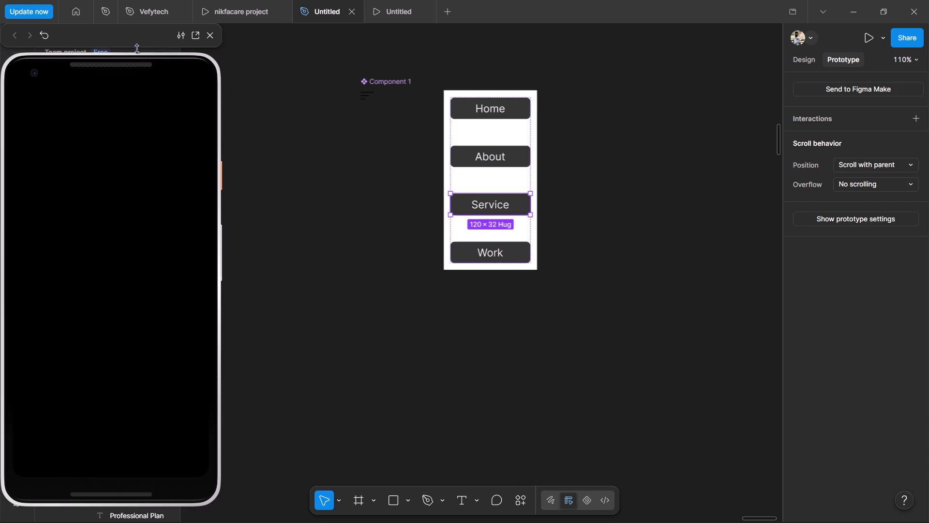
# Close the inline prototype preview.
pyautogui.click(210, 39)
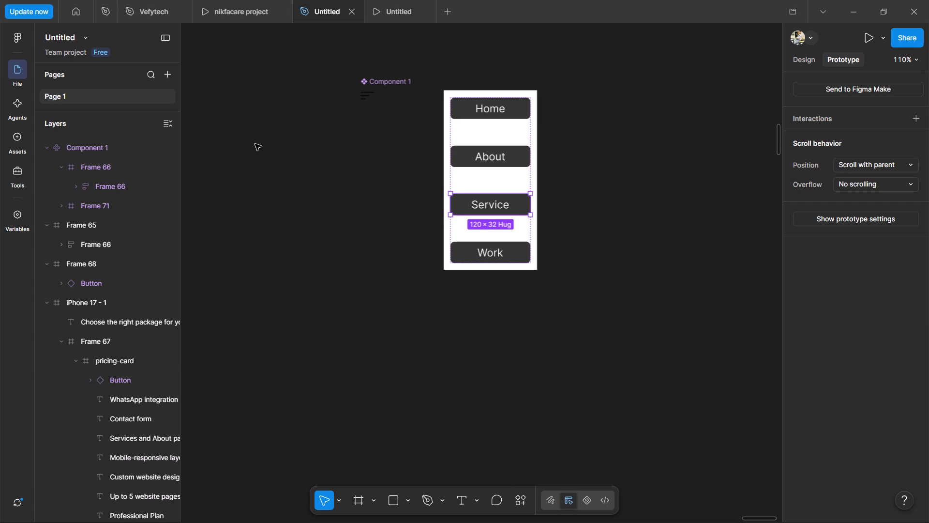
# Delete the menu icon, Frame 64, from the header of the iPhone 17 - 1 frame.
pyautogui.keyDown('ctrl'); pyautogui.scroll(8, 260, 159); pyautogui.keyUp('ctrl')
pyautogui.keyDown('ctrl'); pyautogui.scroll(-8, 262, 159); pyautogui.keyUp('ctrl')
pyautogui.keyDown('shift'); pyautogui.scroll(-2, 262, 172); pyautogui.keyUp('shift')
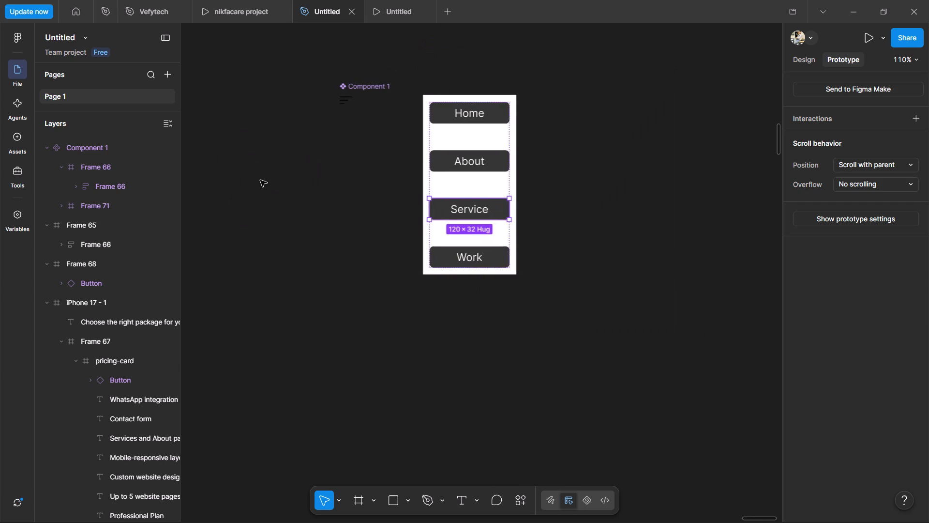
pyautogui.keyDown('shift'); pyautogui.scroll(-2, 260, 180); pyautogui.keyUp('shift')
pyautogui.keyDown('shift'); pyautogui.scroll(20, 260, 180); pyautogui.keyUp('shift')
pyautogui.keyDown('shift'); pyautogui.scroll(6, 260, 180); pyautogui.keyUp('shift')
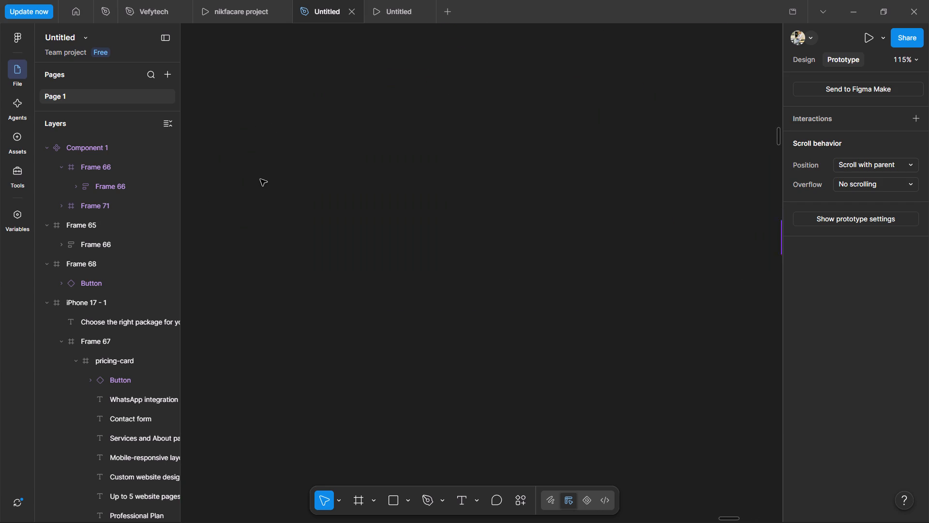
pyautogui.keyDown('shift'); pyautogui.scroll(5, 260, 179); pyautogui.keyUp('shift')
pyautogui.keyDown('ctrl'); pyautogui.scroll(-20, 260, 179); pyautogui.keyUp('ctrl')
pyautogui.keyDown('ctrl'); pyautogui.scroll(-3, 260, 179); pyautogui.keyUp('ctrl')
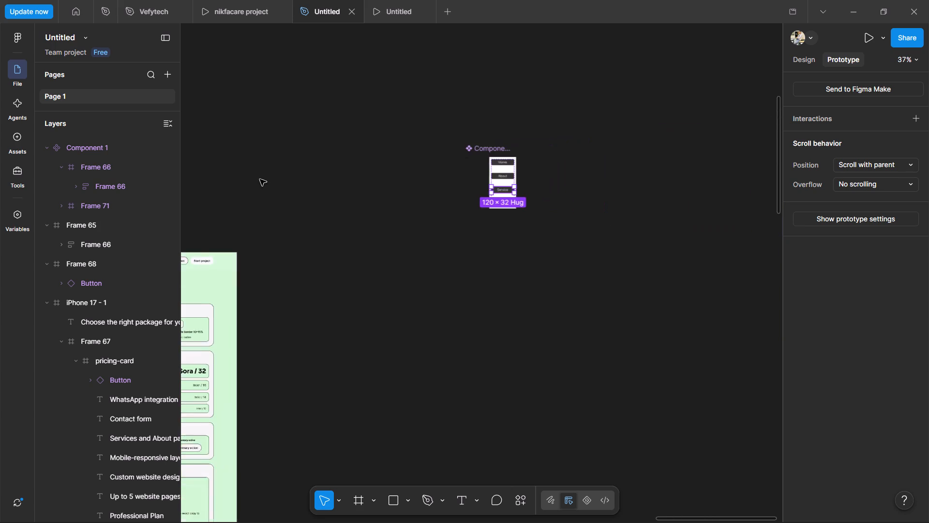
pyautogui.scroll(9, 260, 179)
pyautogui.keyDown('shift'); pyautogui.scroll(11, 260, 179); pyautogui.keyUp('shift')
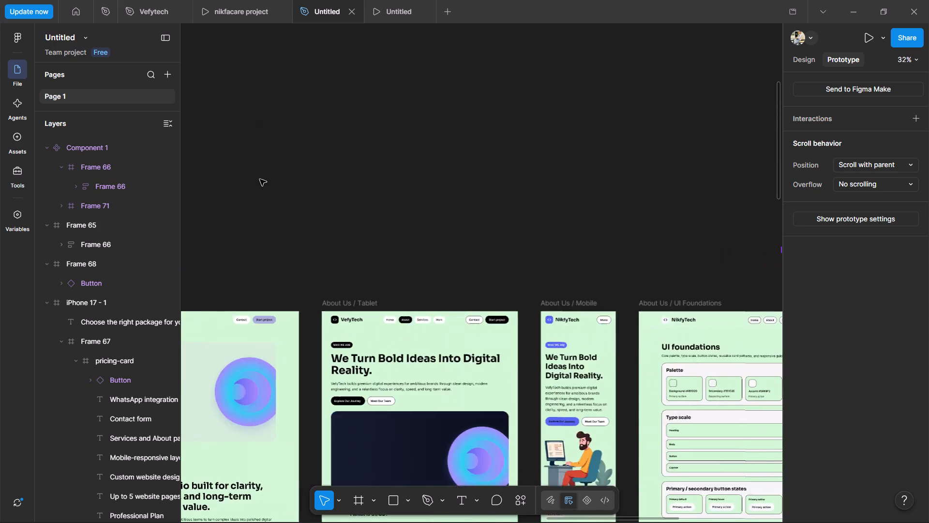
pyautogui.keyDown('shift'); pyautogui.scroll(13, 260, 179); pyautogui.keyUp('shift')
pyautogui.keyDown('shift'); pyautogui.scroll(-5, 260, 179); pyautogui.keyUp('shift')
pyautogui.scroll(-5, 260, 179)
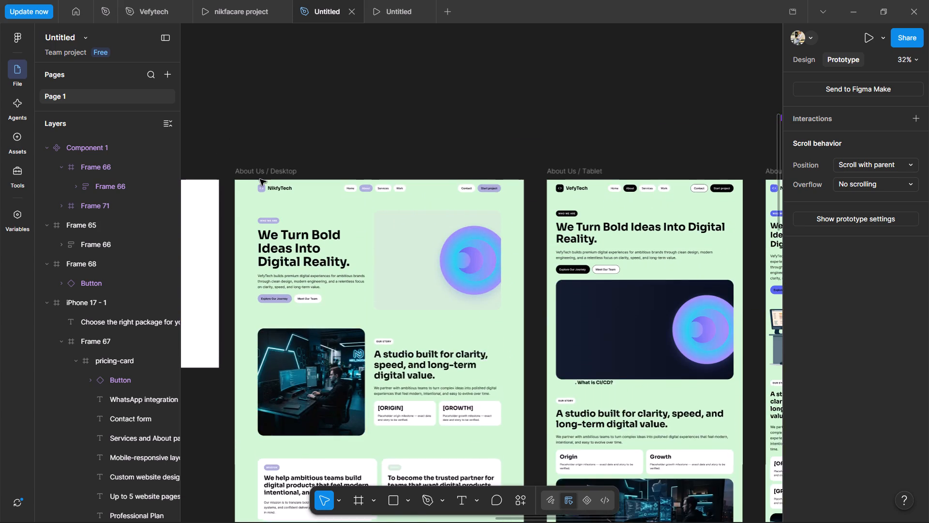
pyautogui.scroll(-2, 260, 179)
pyautogui.keyDown('shift'); pyautogui.scroll(20, 260, 179); pyautogui.keyUp('shift')
pyautogui.keyDown('shift'); pyautogui.scroll(4, 260, 179); pyautogui.keyUp('shift')
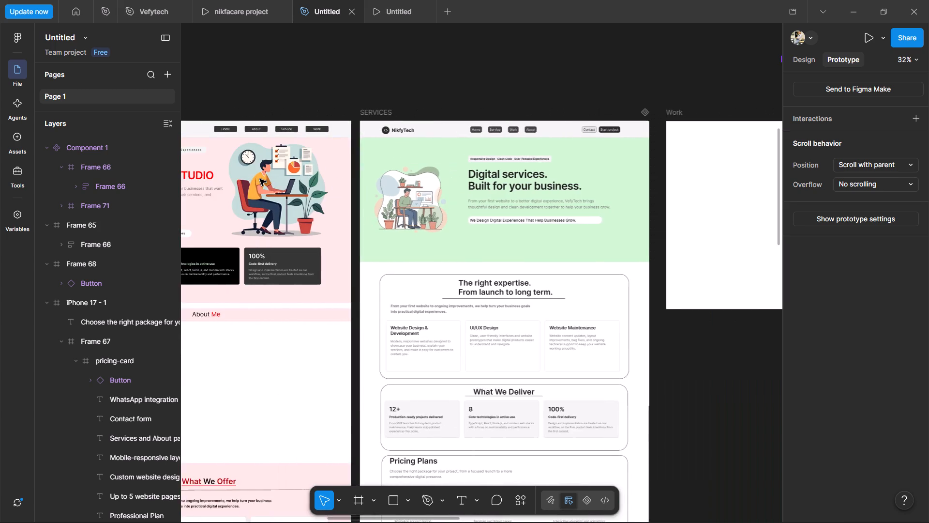
pyautogui.keyDown('shift'); pyautogui.scroll(20, 260, 179); pyautogui.keyUp('shift')
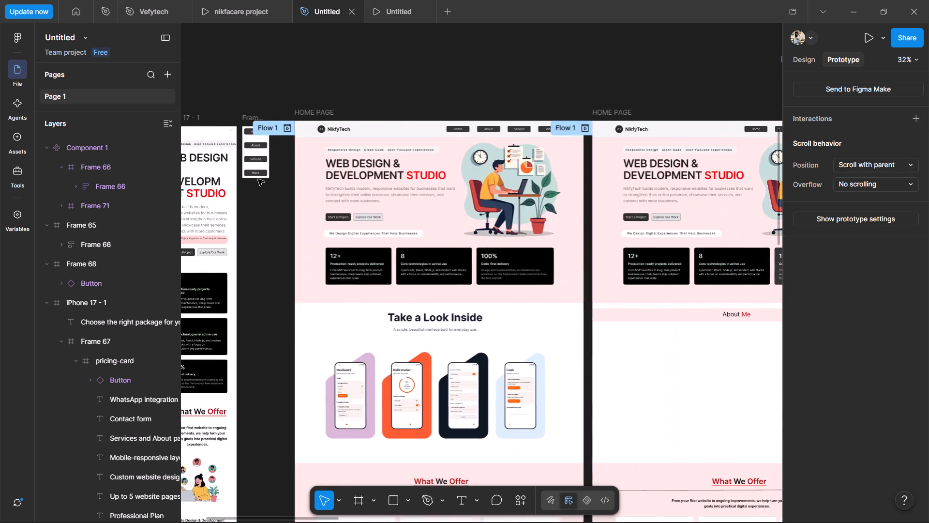
pyautogui.keyDown('shift'); pyautogui.scroll(6, 258, 179); pyautogui.keyUp('shift')
pyautogui.keyDown('ctrl'); pyautogui.scroll(6, 410, 138); pyautogui.keyUp('ctrl')
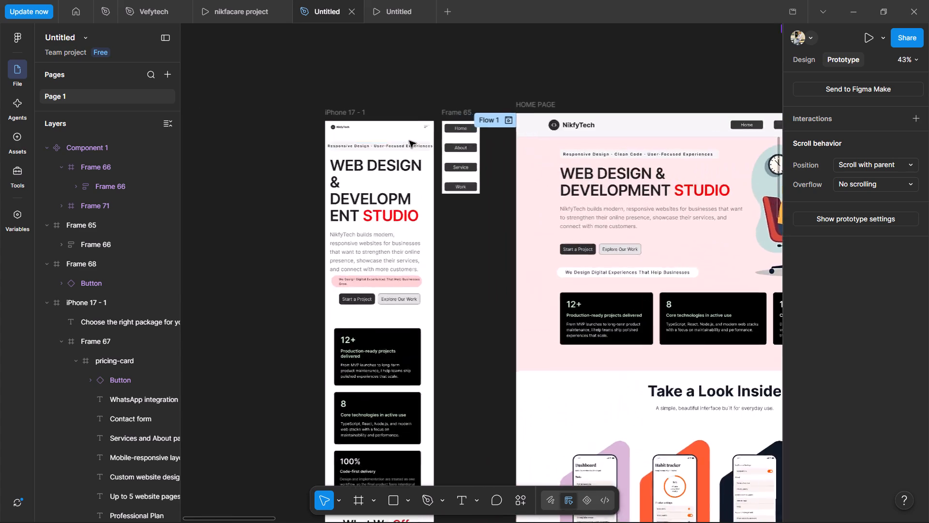
pyautogui.keyDown('ctrl'); pyautogui.scroll(9, 409, 141); pyautogui.keyUp('ctrl')
pyautogui.keyDown('shift'); pyautogui.scroll(4, 409, 141); pyautogui.keyUp('shift')
pyautogui.scroll(5, 409, 141)
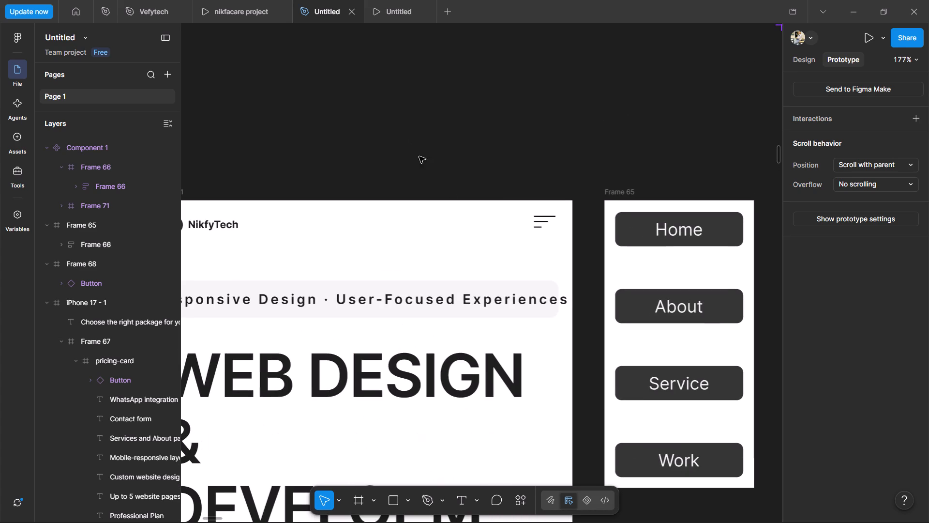
pyautogui.doubleClick(551, 223)
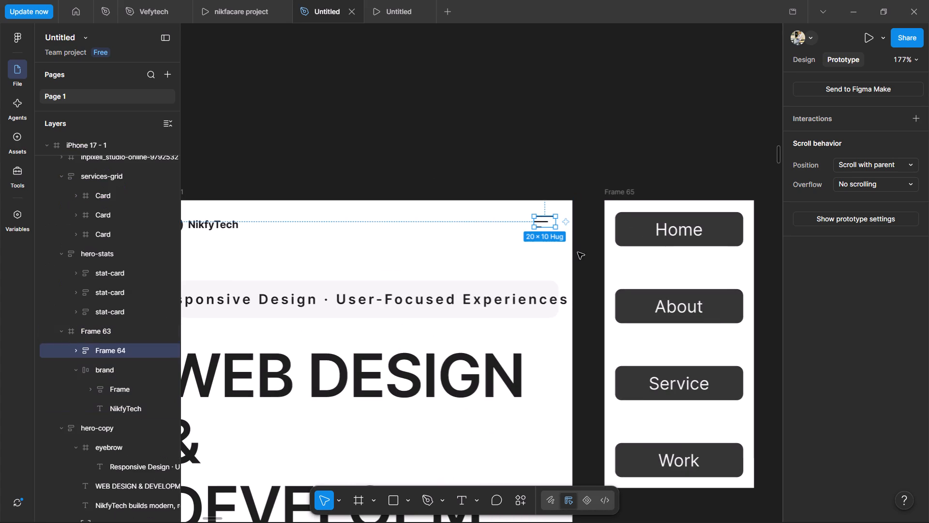
pyautogui.click(807, 61)
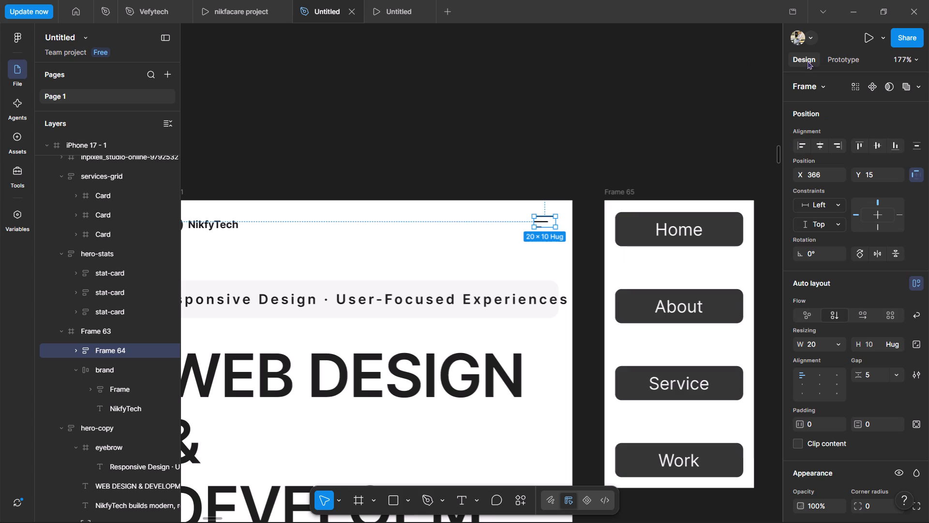
pyautogui.press('BackSpace')
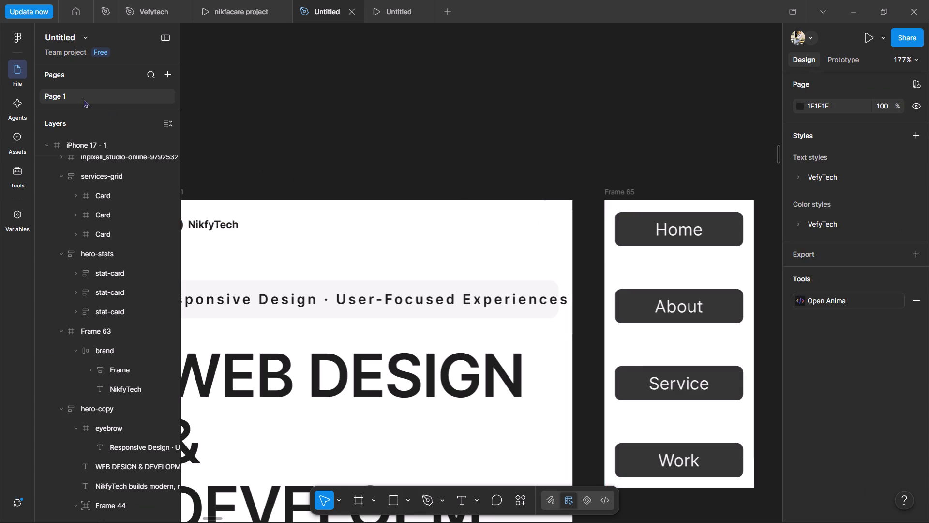
# Look through the asset libraries, the VefyTech / About variables and the file options.
pyautogui.click(17, 137)
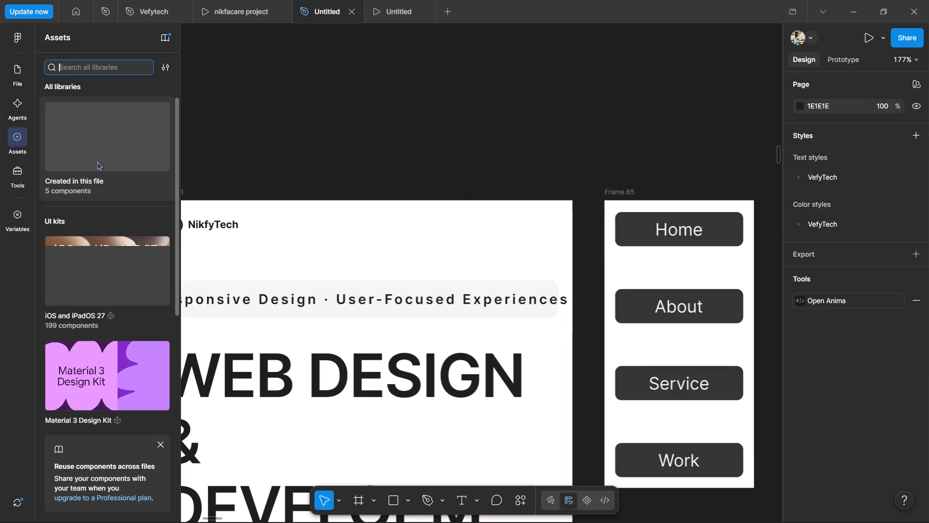
pyautogui.scroll(-4, 97, 182)
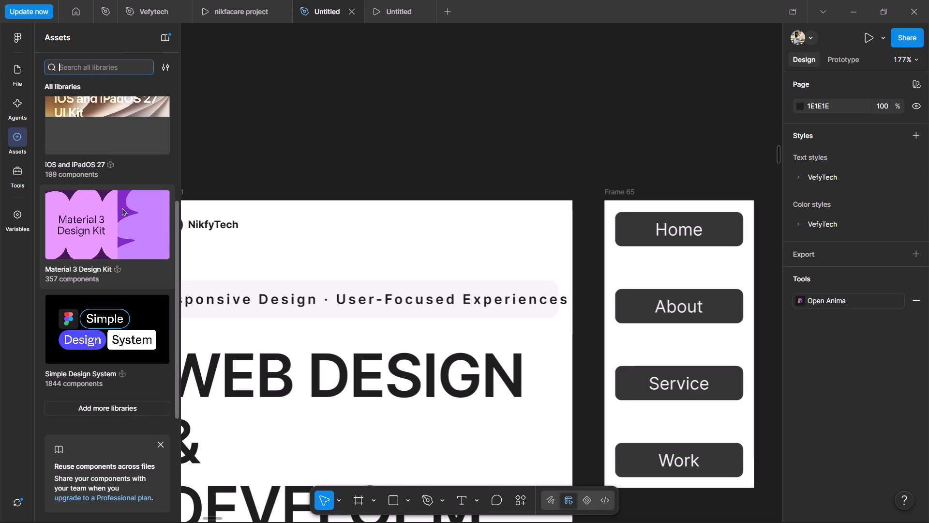
pyautogui.click(21, 213)
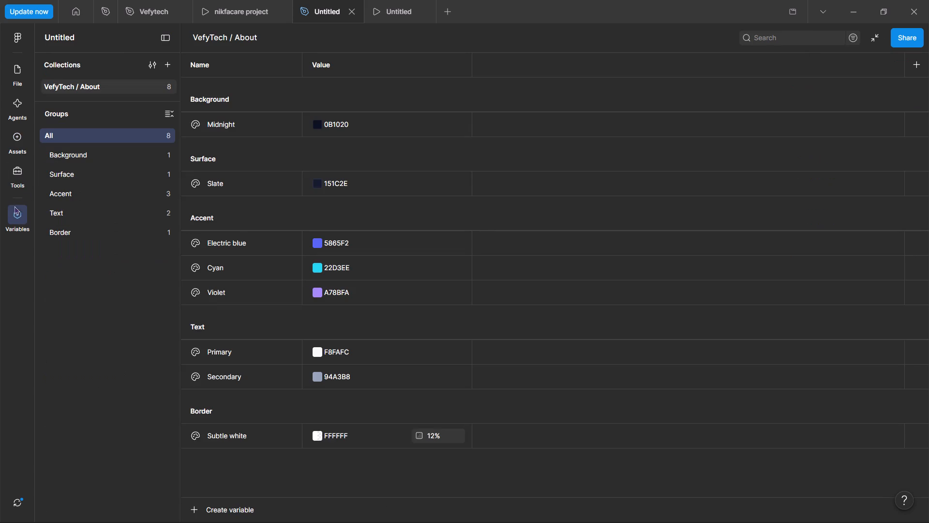
pyautogui.click(18, 139)
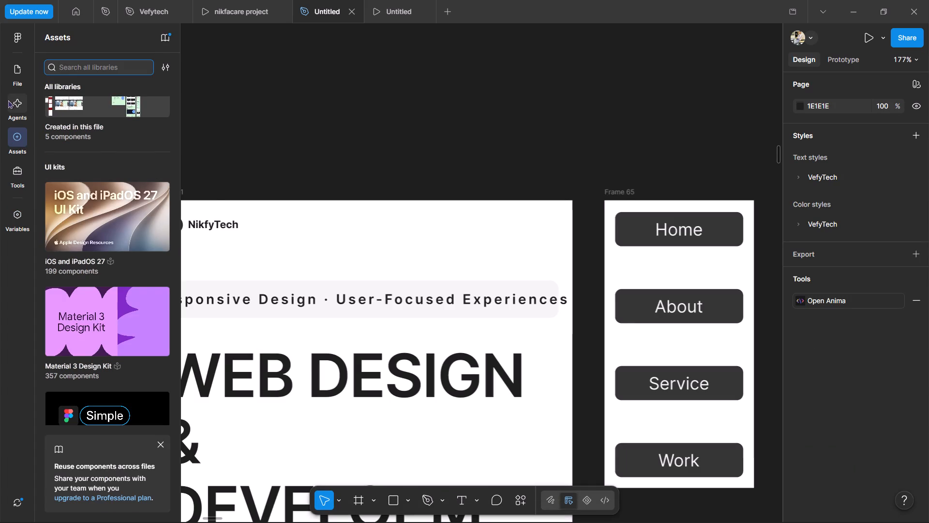
pyautogui.click(16, 105)
pyautogui.click(16, 77)
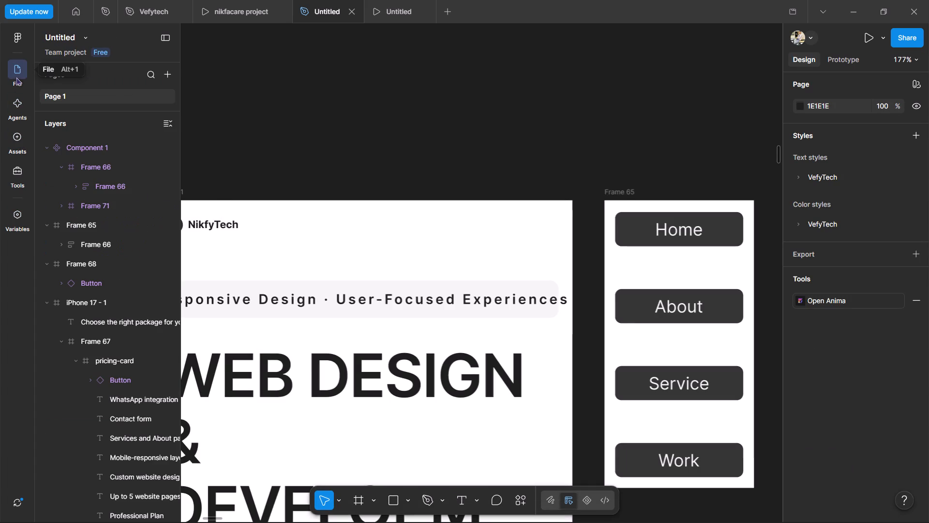
pyautogui.click(83, 39)
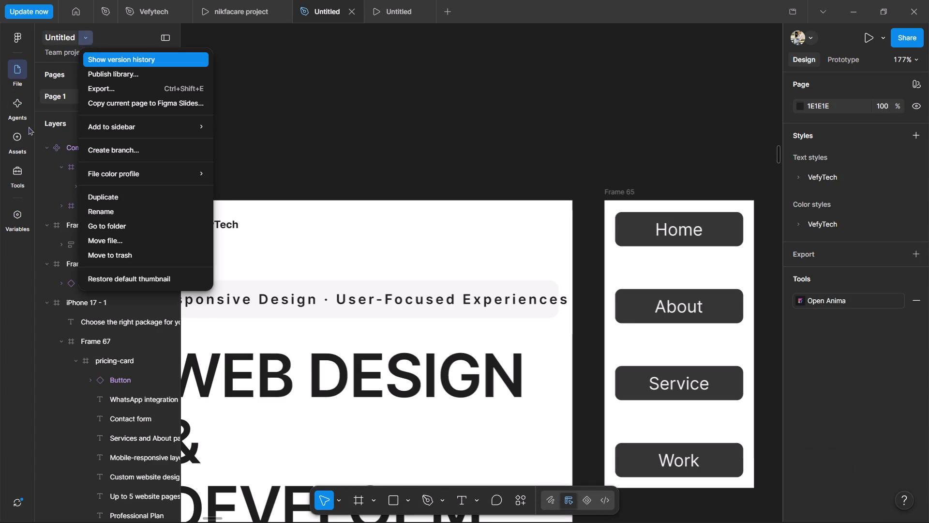
pyautogui.click(17, 141)
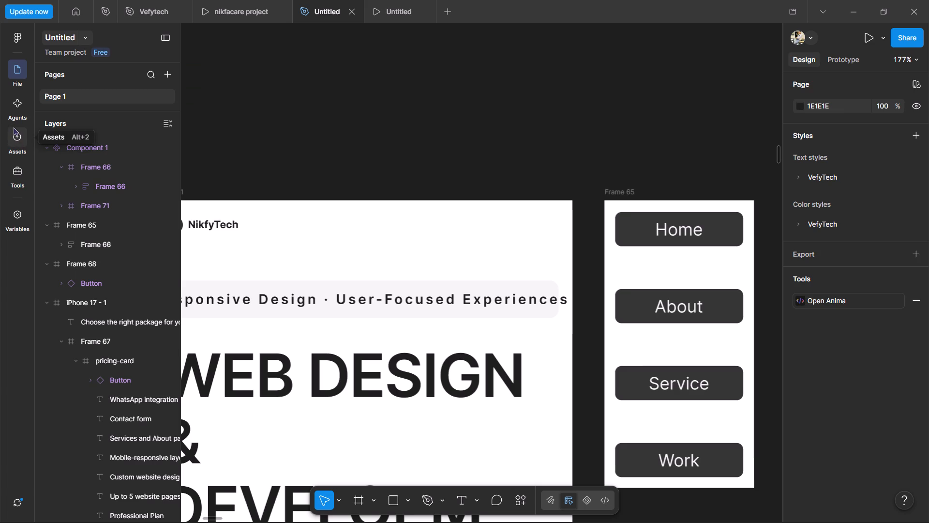
# Browse the components created in this file and view the details of Component 1.
pyautogui.click(13, 131)
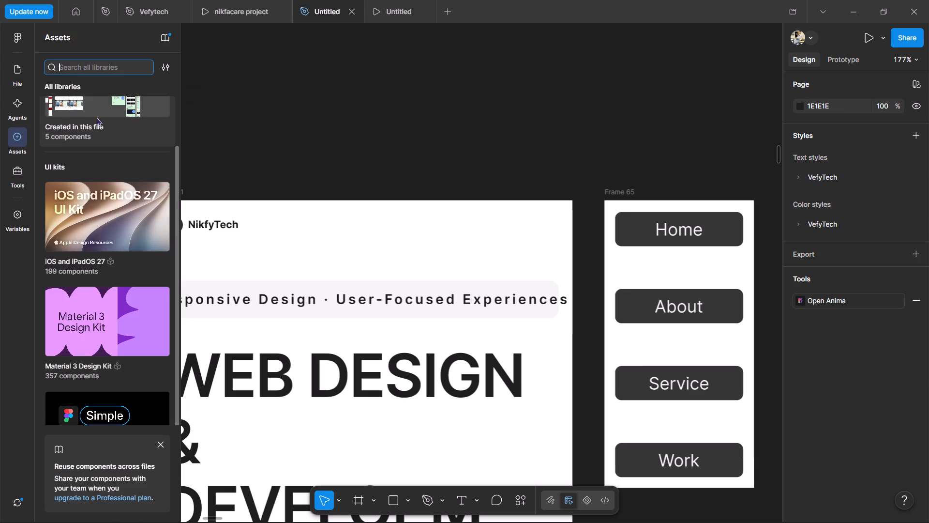
pyautogui.click(70, 104)
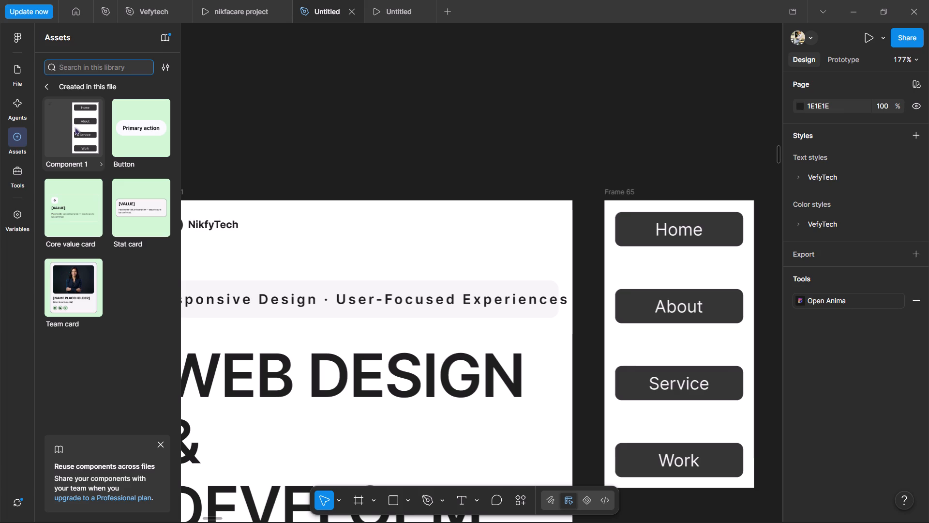
pyautogui.click(75, 129)
pyautogui.click(75, 129)
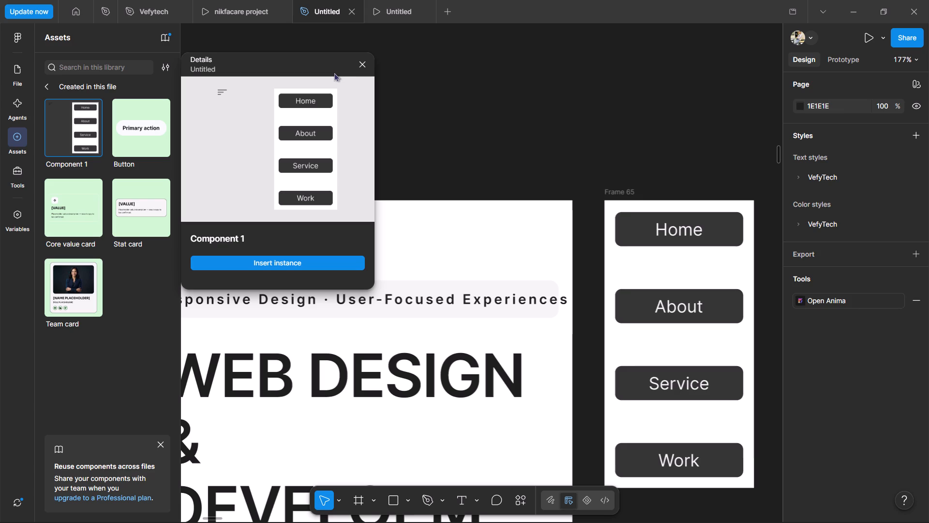
pyautogui.click(360, 61)
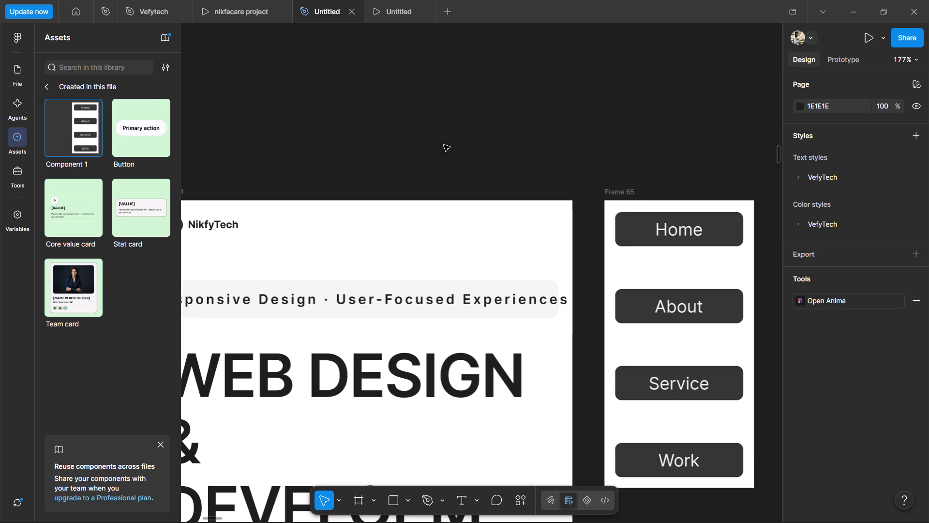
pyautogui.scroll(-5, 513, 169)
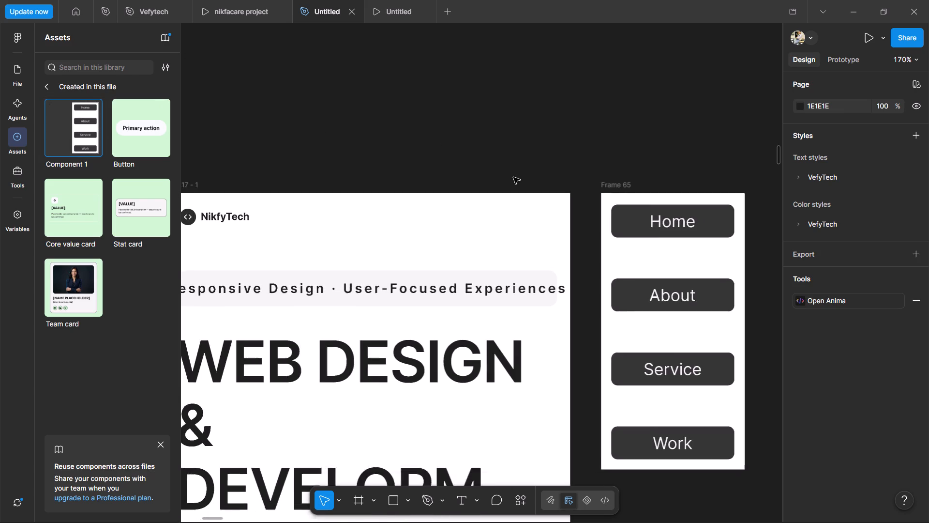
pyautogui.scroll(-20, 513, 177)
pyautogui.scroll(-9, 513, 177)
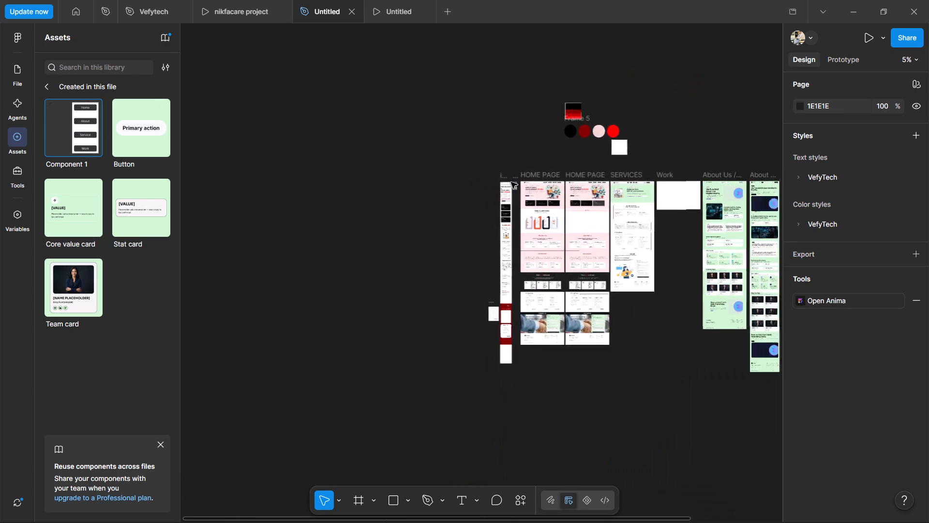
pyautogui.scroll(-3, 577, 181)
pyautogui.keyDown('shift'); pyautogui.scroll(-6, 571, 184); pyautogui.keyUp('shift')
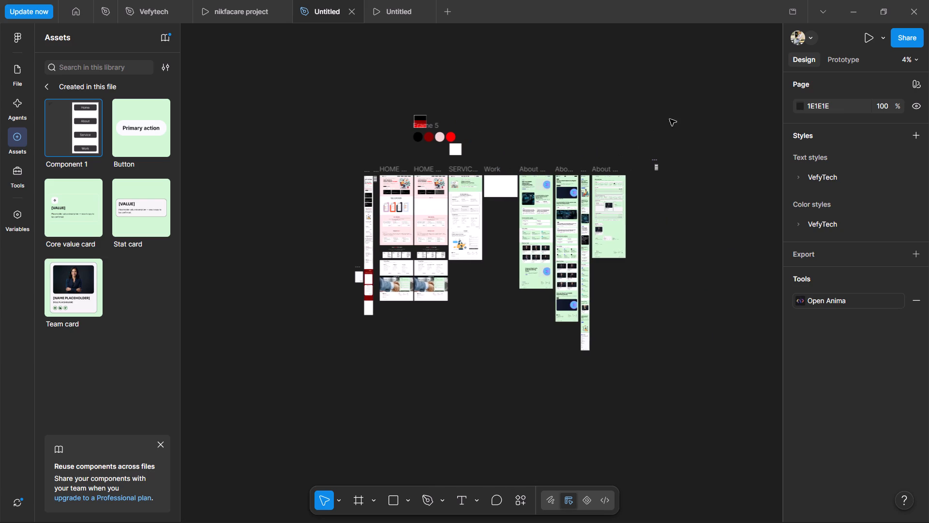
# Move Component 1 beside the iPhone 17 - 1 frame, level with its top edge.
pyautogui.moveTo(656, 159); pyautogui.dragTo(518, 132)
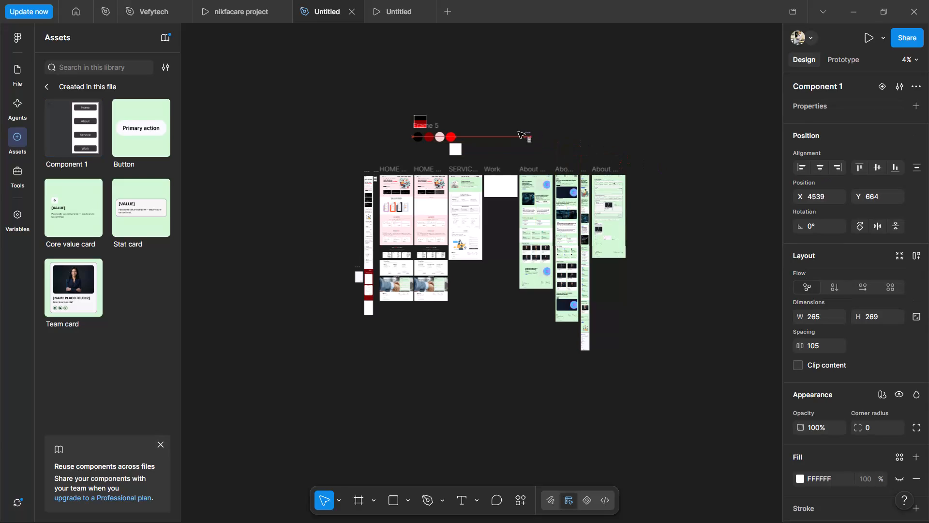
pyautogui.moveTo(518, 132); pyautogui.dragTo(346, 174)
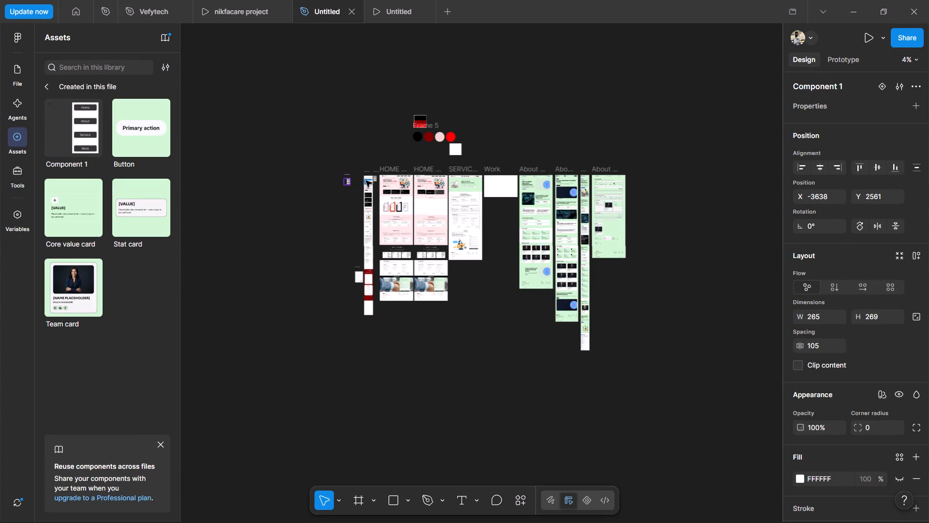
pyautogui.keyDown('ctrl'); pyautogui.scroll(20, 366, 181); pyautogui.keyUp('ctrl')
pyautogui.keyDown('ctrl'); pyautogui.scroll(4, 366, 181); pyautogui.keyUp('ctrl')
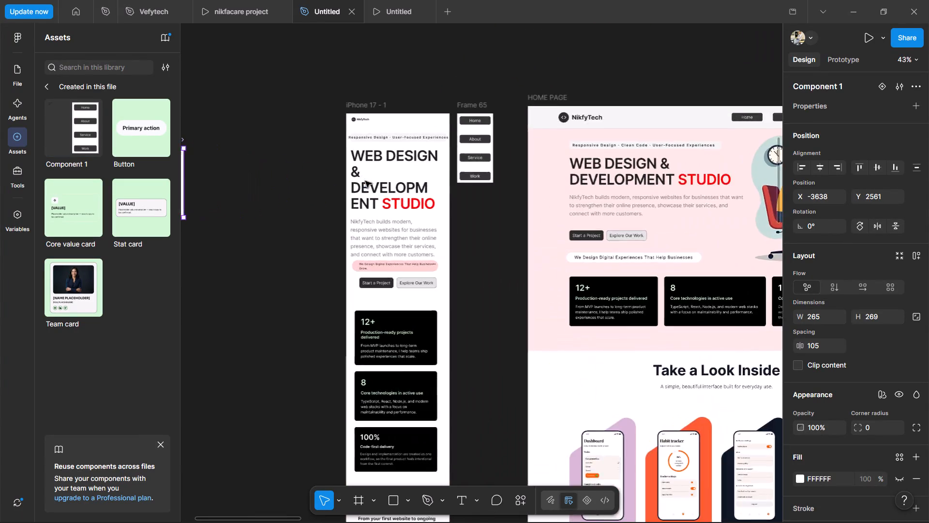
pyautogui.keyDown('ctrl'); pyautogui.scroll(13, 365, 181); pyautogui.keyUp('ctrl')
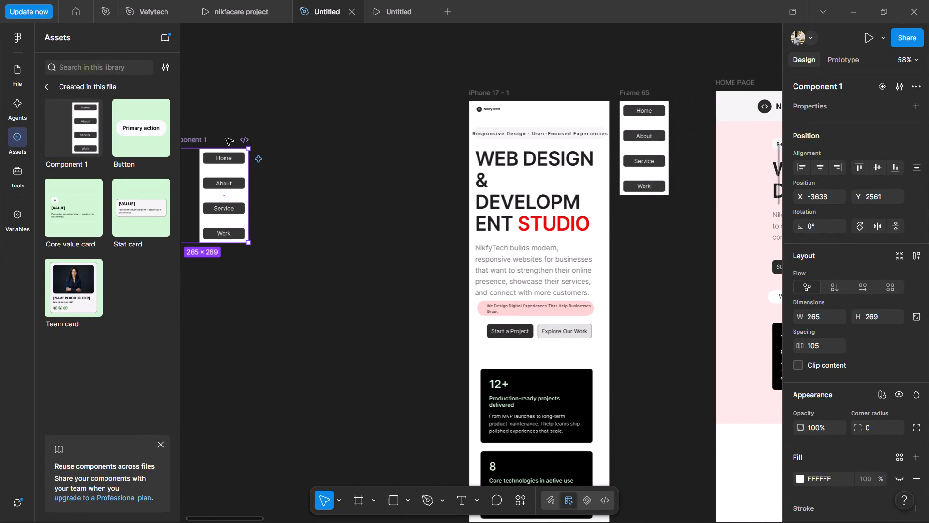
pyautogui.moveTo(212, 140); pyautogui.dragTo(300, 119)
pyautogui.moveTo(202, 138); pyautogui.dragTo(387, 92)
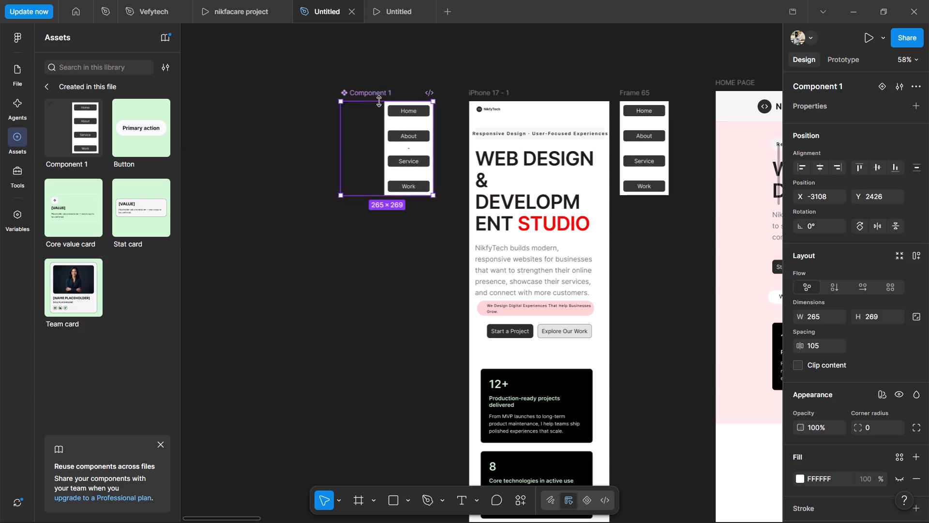
# Inspect the prototype interaction on the menu icon inside Component 1.
pyautogui.keyDown('shift'); pyautogui.scroll(2, 384, 126); pyautogui.keyUp('shift')
pyautogui.keyDown('ctrl'); pyautogui.scroll(6, 382, 126); pyautogui.keyUp('ctrl')
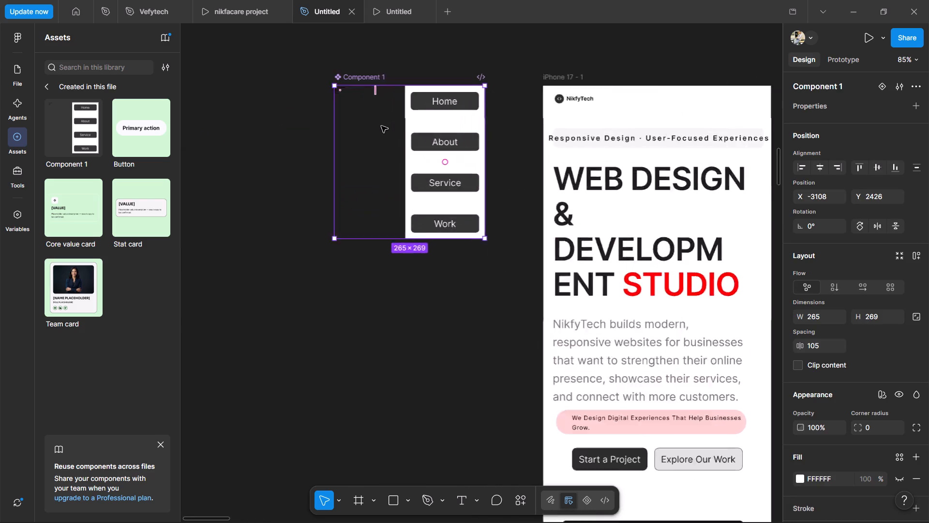
pyautogui.keyDown('ctrl'); pyautogui.scroll(10, 381, 126); pyautogui.keyUp('ctrl')
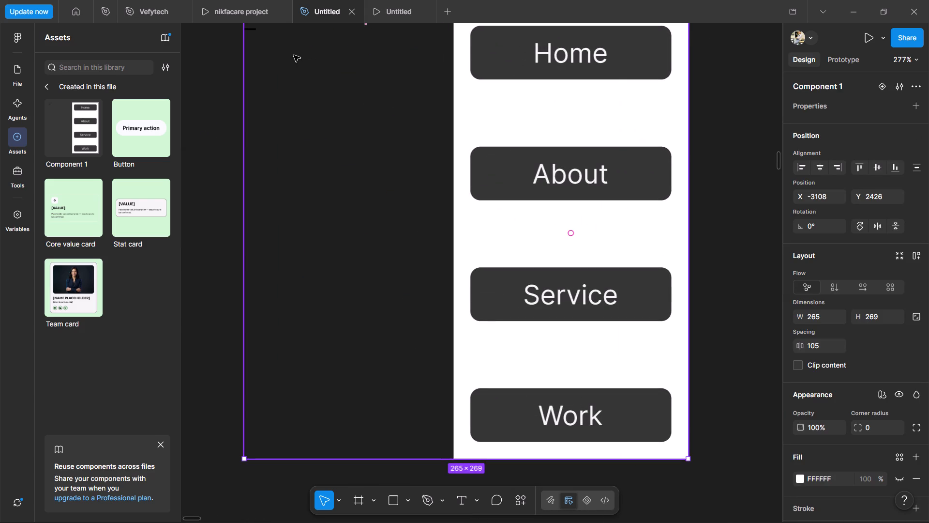
pyautogui.scroll(3, 294, 55)
pyautogui.doubleClick(274, 49)
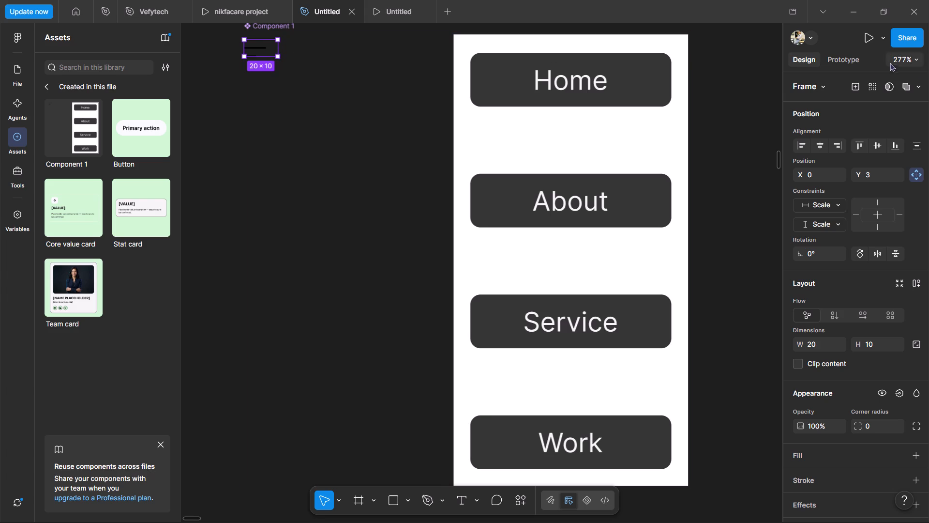
pyautogui.click(848, 58)
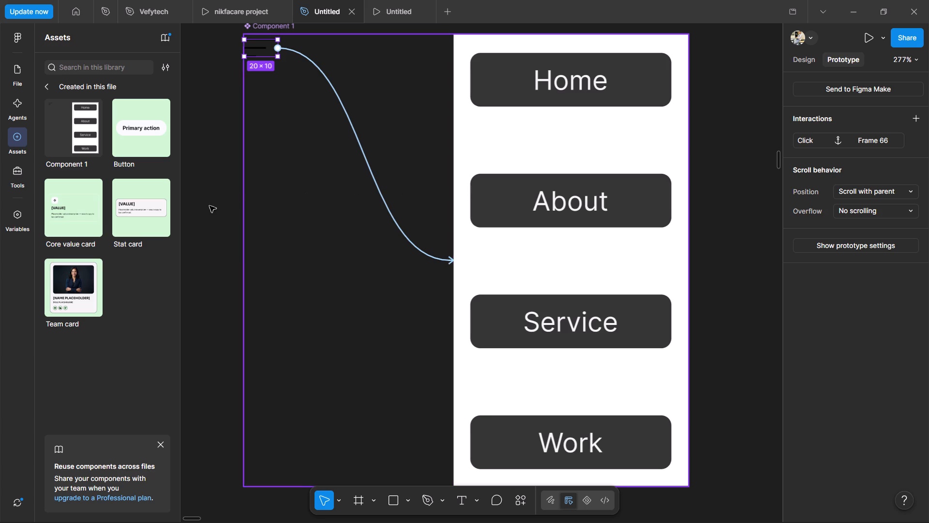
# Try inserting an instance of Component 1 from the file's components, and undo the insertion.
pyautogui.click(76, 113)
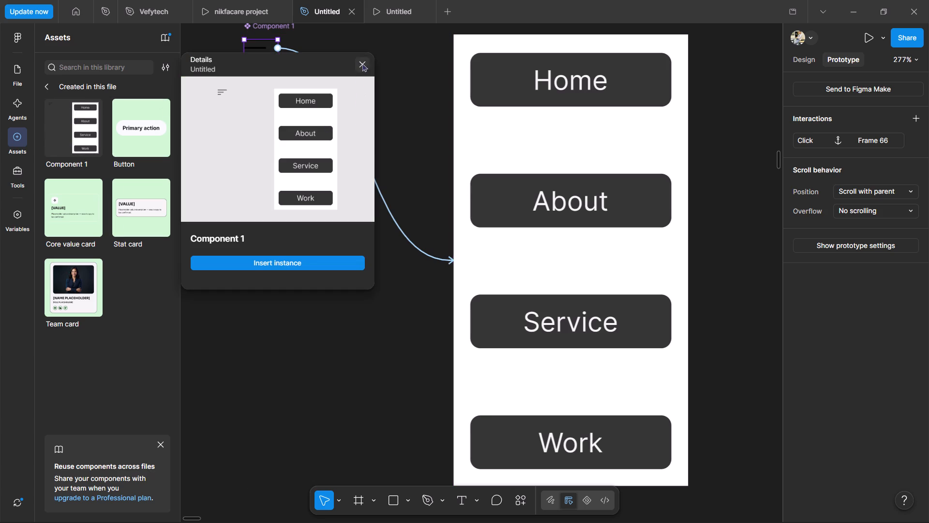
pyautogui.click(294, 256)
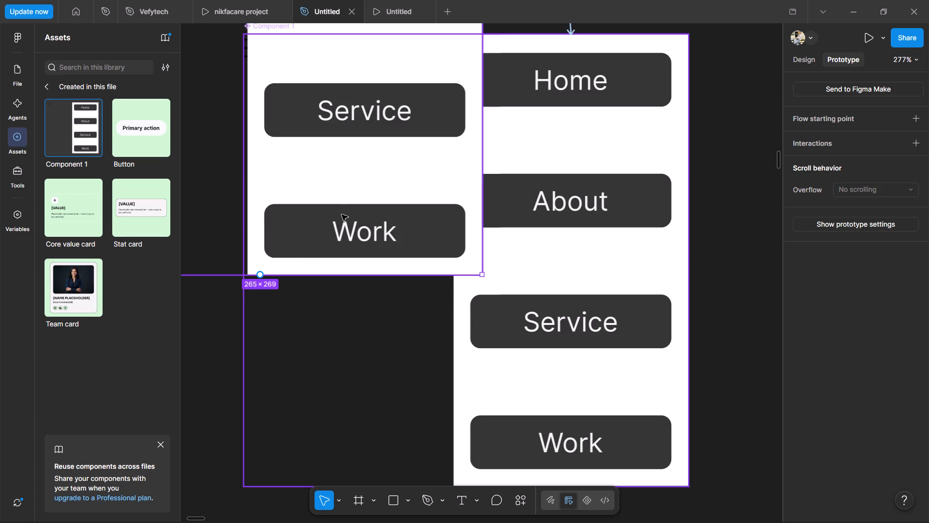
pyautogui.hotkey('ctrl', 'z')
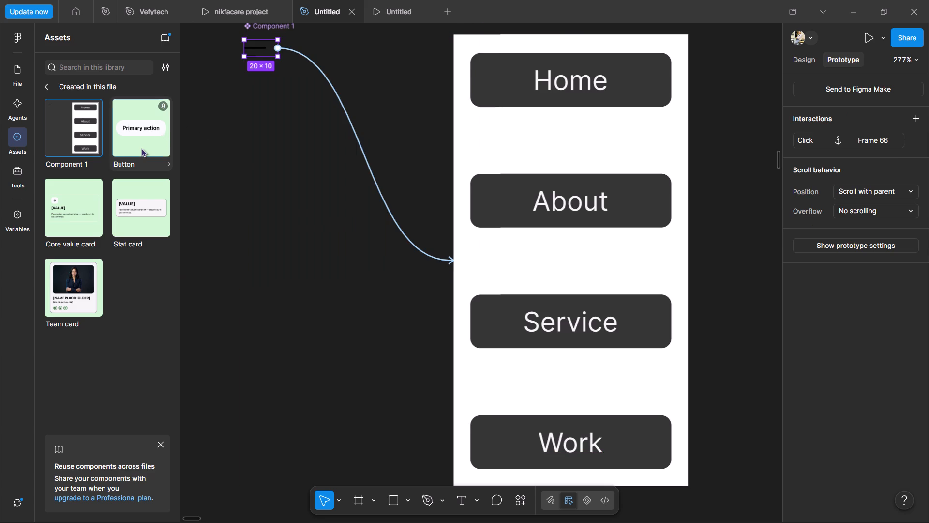
# View the details of the Button, Stat card, Core value card and Team card components.
pyautogui.click(141, 148)
pyautogui.click(124, 206)
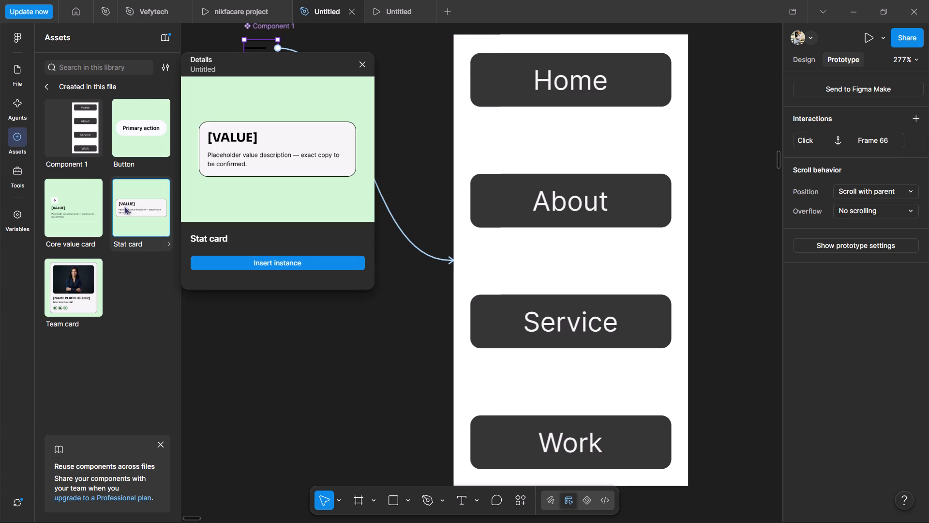
pyautogui.click(85, 215)
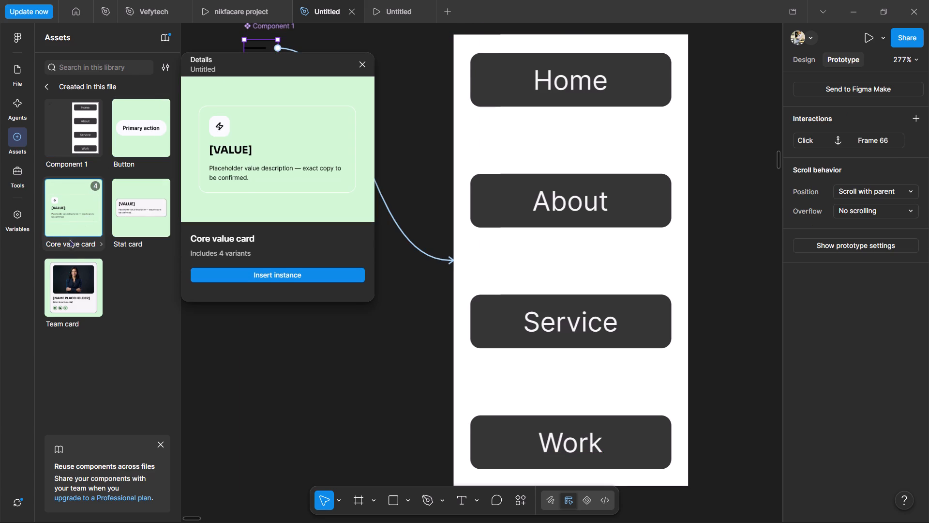
pyautogui.click(75, 268)
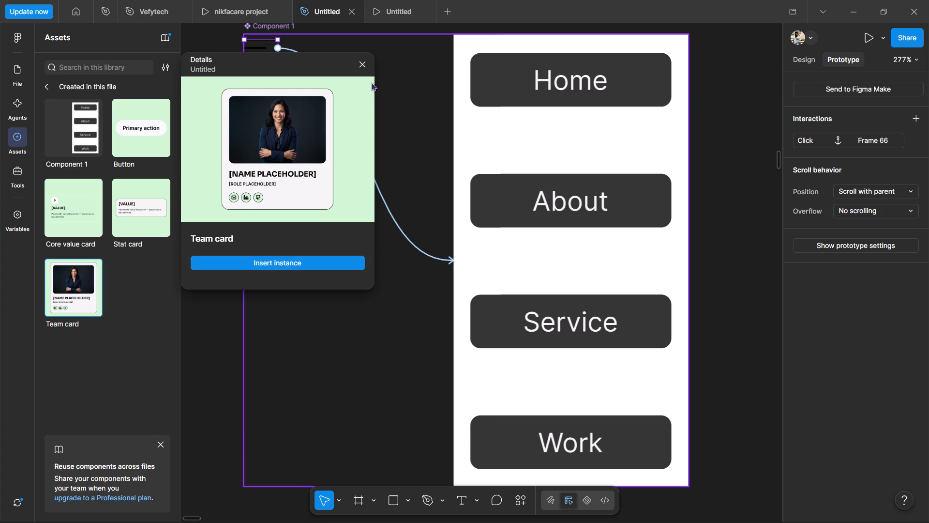
pyautogui.click(362, 68)
# Delete the main Component 1 next to the iPhone 17 - 1 frame.
pyautogui.scroll(2, 313, 164)
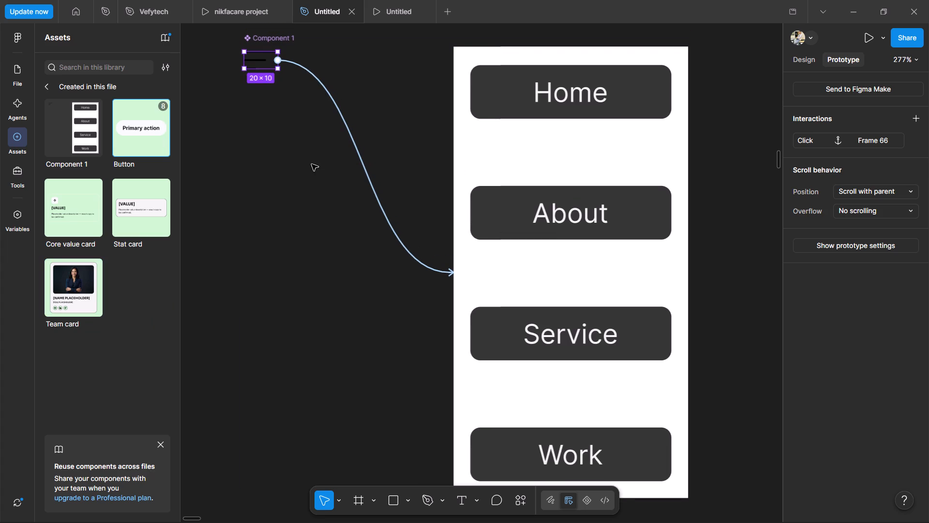
pyautogui.scroll(-1, 312, 169)
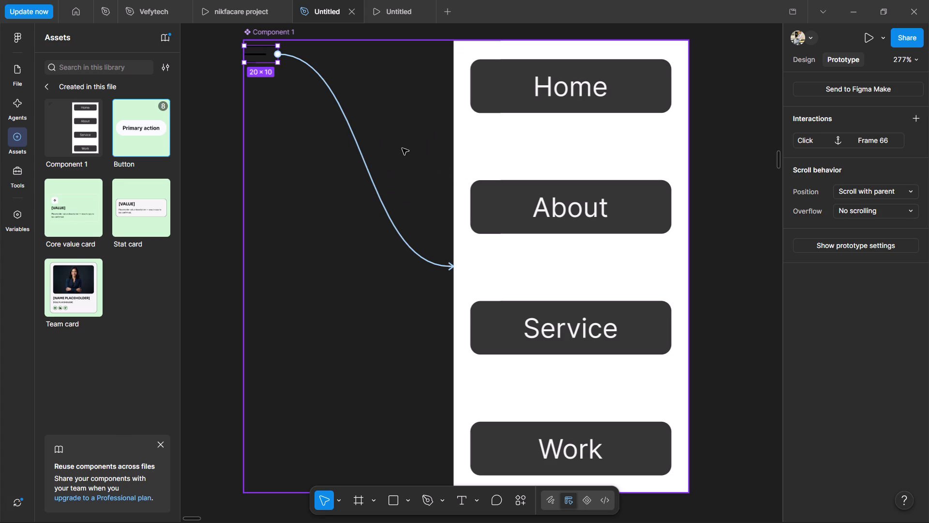
pyautogui.hotkey('ctrl', 'x')
pyautogui.keyDown('ctrl'); pyautogui.scroll(3, 417, 169); pyautogui.keyUp('ctrl')
pyautogui.keyDown('ctrl'); pyautogui.scroll(-1, 417, 169); pyautogui.keyUp('ctrl')
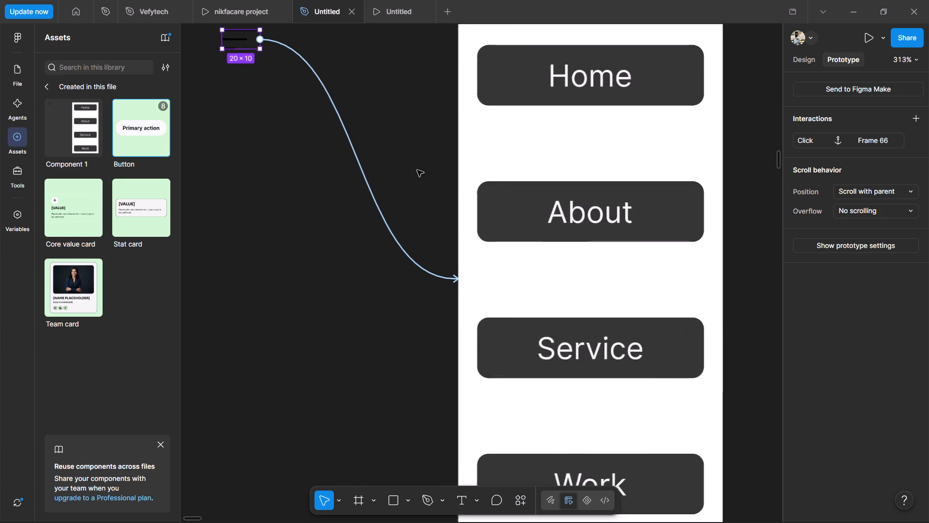
pyautogui.keyDown('ctrl'); pyautogui.scroll(-20, 417, 170); pyautogui.keyUp('ctrl')
pyautogui.keyDown('ctrl'); pyautogui.scroll(-2, 417, 170); pyautogui.keyUp('ctrl')
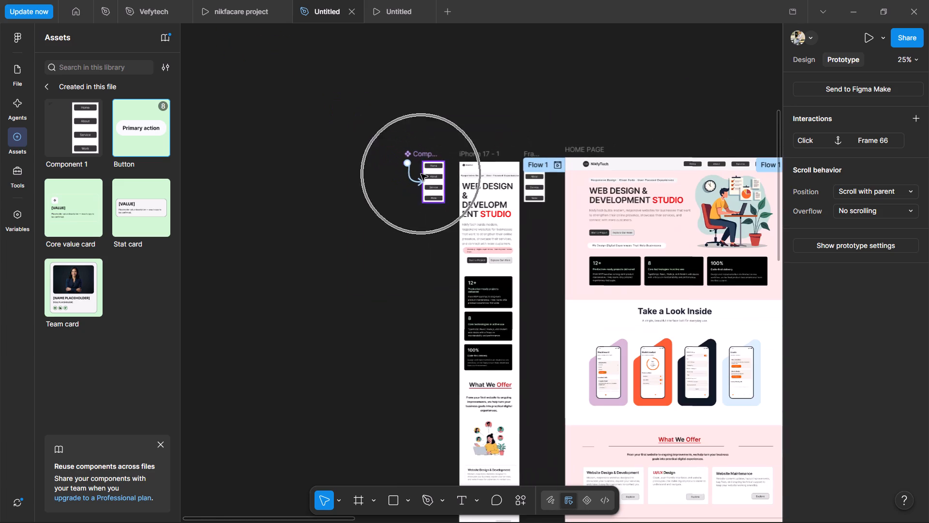
pyautogui.click(429, 154)
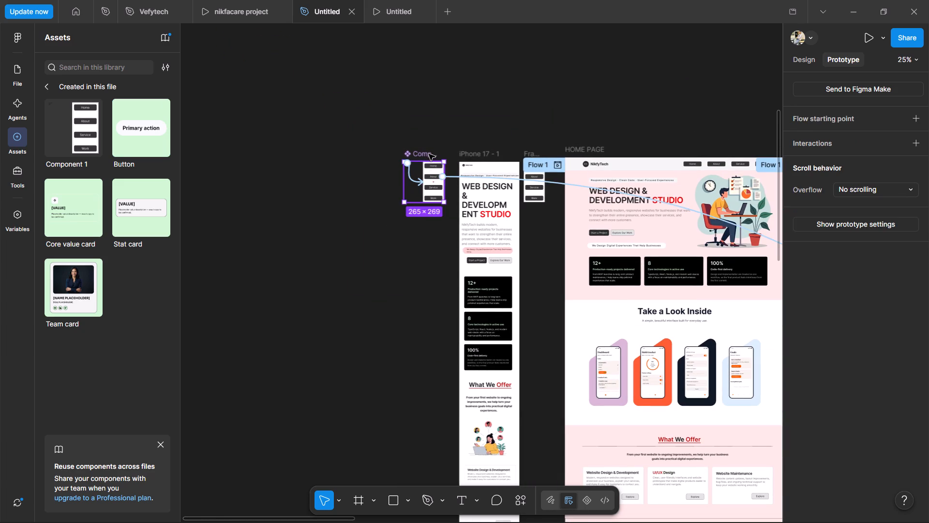
pyautogui.press('BackSpace')
# Look over the page frames and their prototype connections, from the home pages through Services and Work to About Us.
pyautogui.scroll(-1, 442, 171)
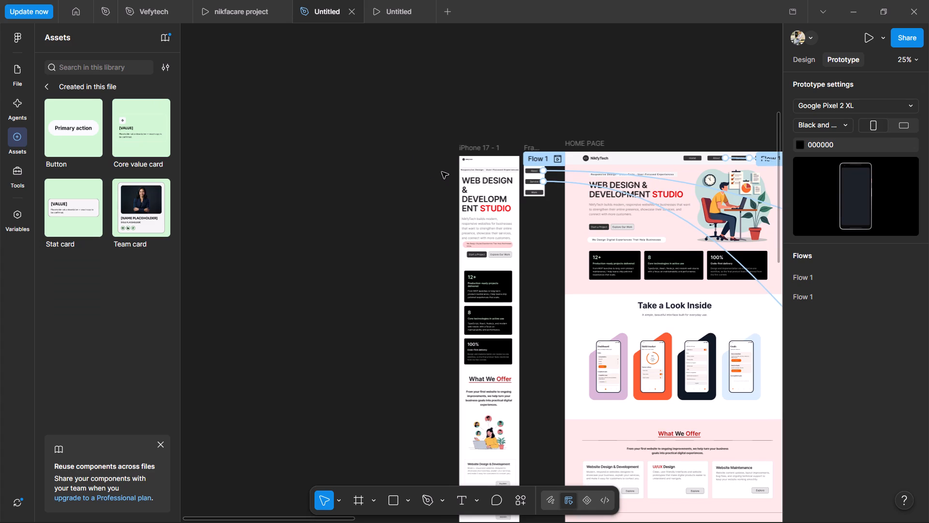
pyautogui.scroll(-1, 442, 172)
pyautogui.keyDown('shift'); pyautogui.scroll(-9, 442, 173); pyautogui.keyUp('shift')
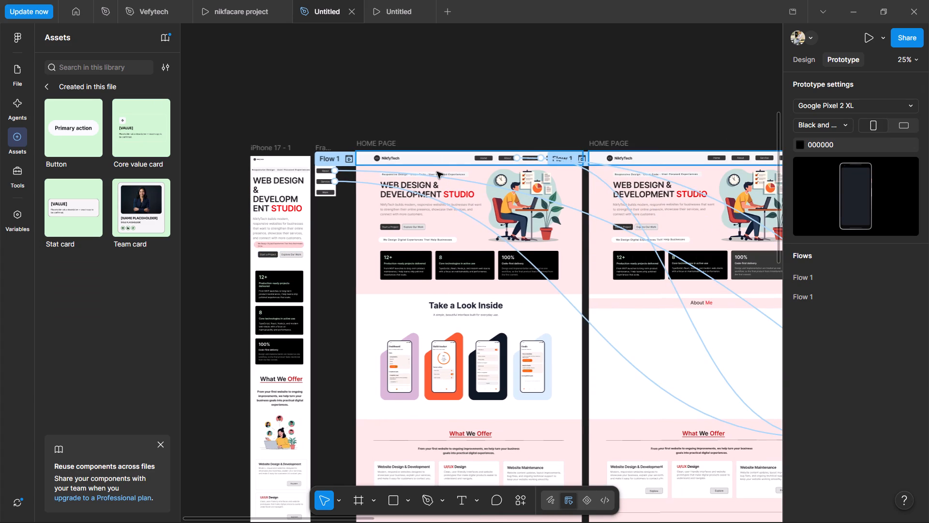
pyautogui.keyDown('shift'); pyautogui.scroll(-8, 411, 182); pyautogui.keyUp('shift')
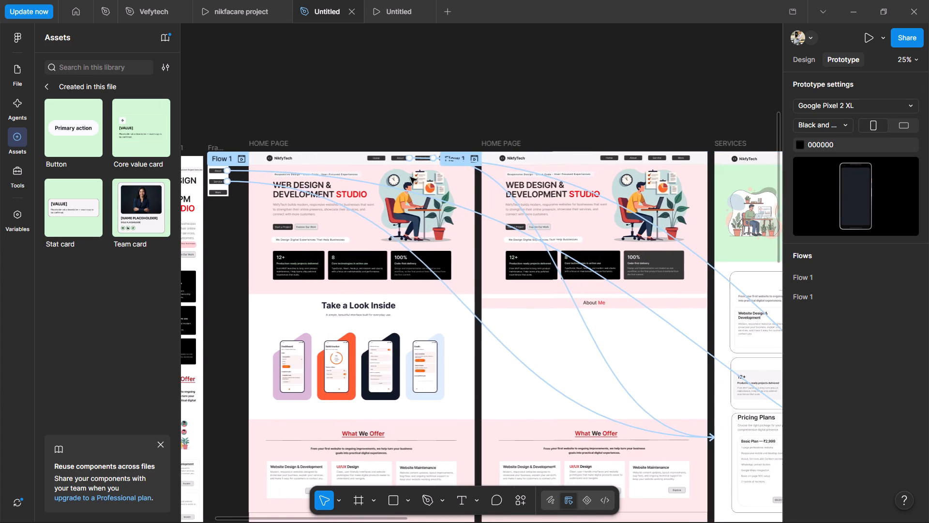
pyautogui.keyDown('shift'); pyautogui.scroll(-16, 410, 177); pyautogui.keyUp('shift')
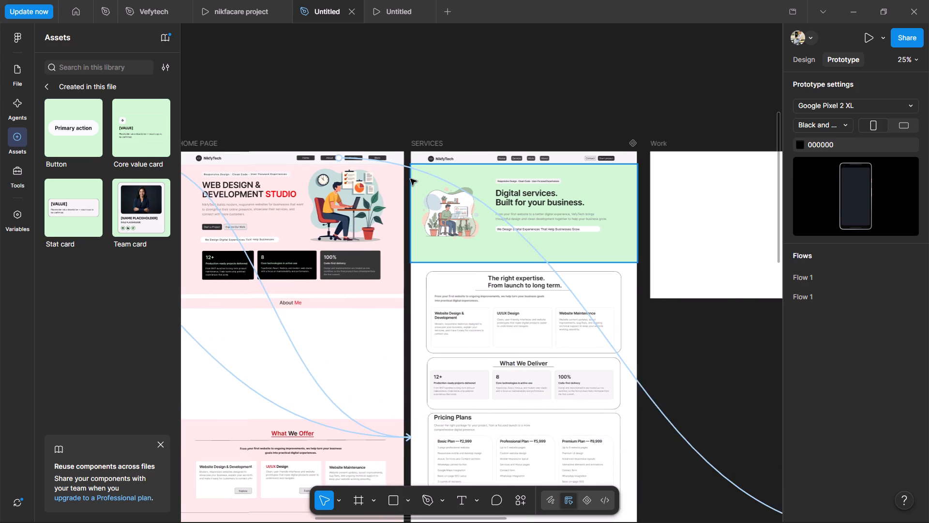
pyautogui.keyDown('shift'); pyautogui.scroll(-15, 410, 179); pyautogui.keyUp('shift')
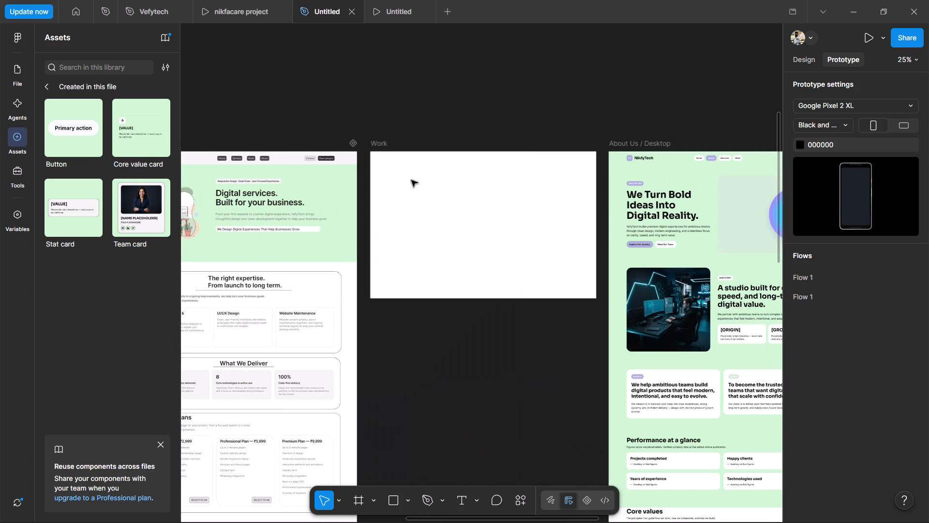
pyautogui.keyDown('shift'); pyautogui.scroll(-20, 411, 180); pyautogui.keyUp('shift')
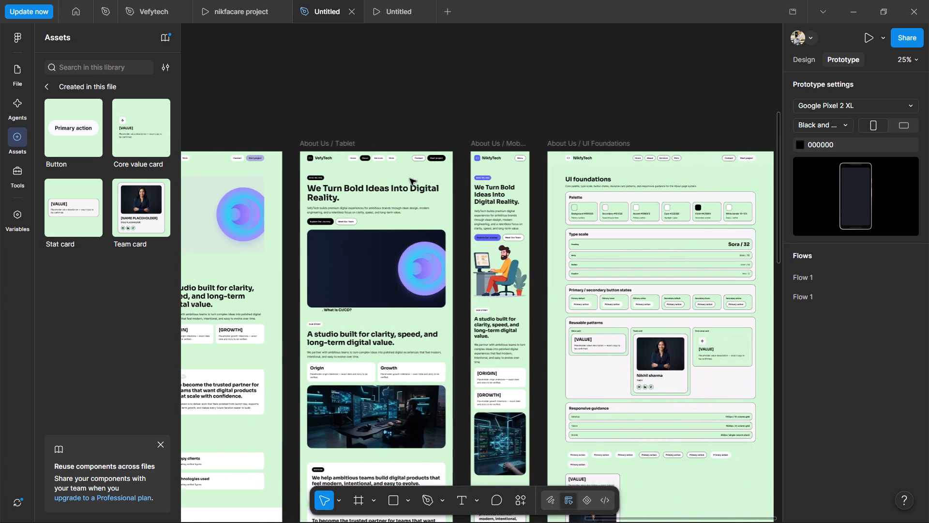
pyautogui.keyDown('shift'); pyautogui.scroll(-2, 410, 179); pyautogui.keyUp('shift')
pyautogui.keyDown('shift'); pyautogui.scroll(5, 413, 179); pyautogui.keyUp('shift')
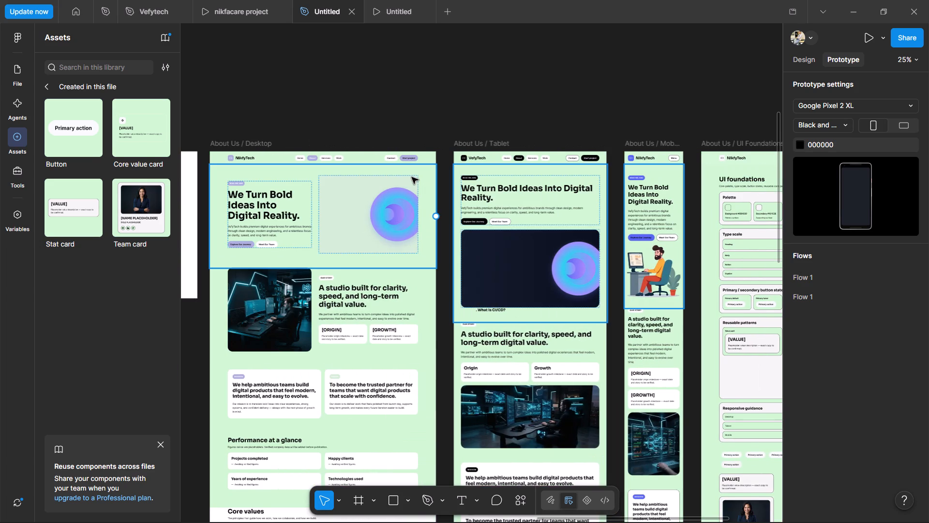
pyautogui.scroll(-3, 412, 177)
pyautogui.keyDown('ctrl'); pyautogui.scroll(-3, 412, 179); pyautogui.keyUp('ctrl')
pyautogui.scroll(-4, 413, 180)
pyautogui.keyDown('ctrl'); pyautogui.scroll(-4, 412, 179); pyautogui.keyUp('ctrl')
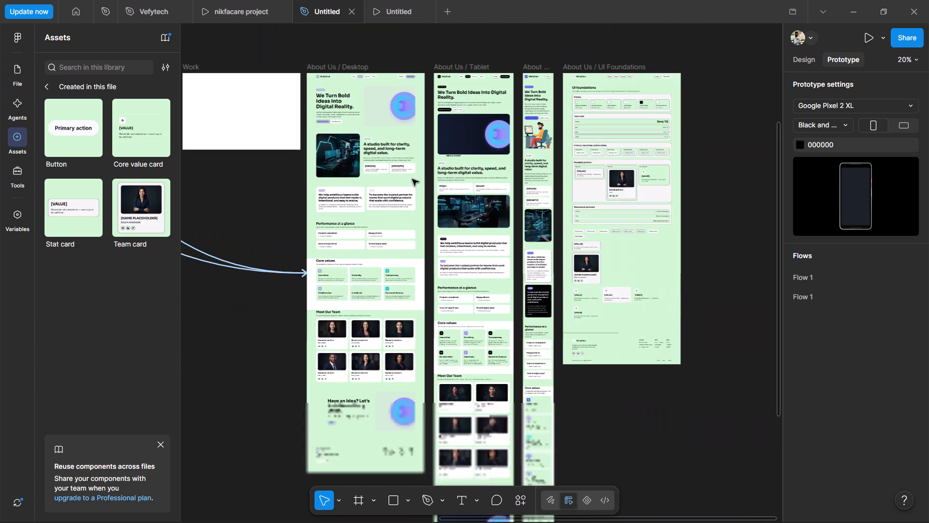
pyautogui.keyDown('ctrl'); pyautogui.scroll(-1, 412, 179); pyautogui.keyUp('ctrl')
pyautogui.scroll(-4, 412, 179)
pyautogui.keyDown('ctrl'); pyautogui.scroll(-4, 412, 180); pyautogui.keyUp('ctrl')
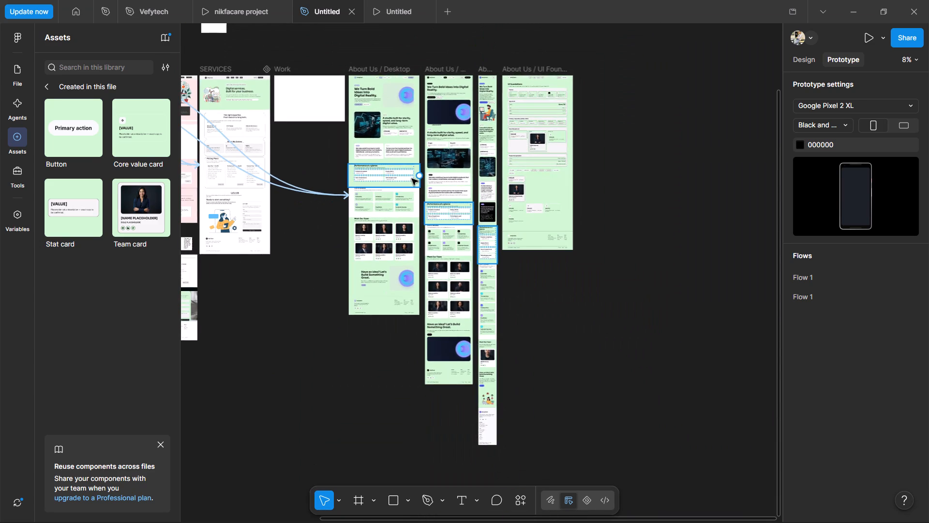
pyautogui.scroll(4, 412, 179)
pyautogui.keyDown('shift'); pyautogui.scroll(-5, 412, 179); pyautogui.keyUp('shift')
pyautogui.keyDown('shift'); pyautogui.scroll(10, 412, 179); pyautogui.keyUp('shift')
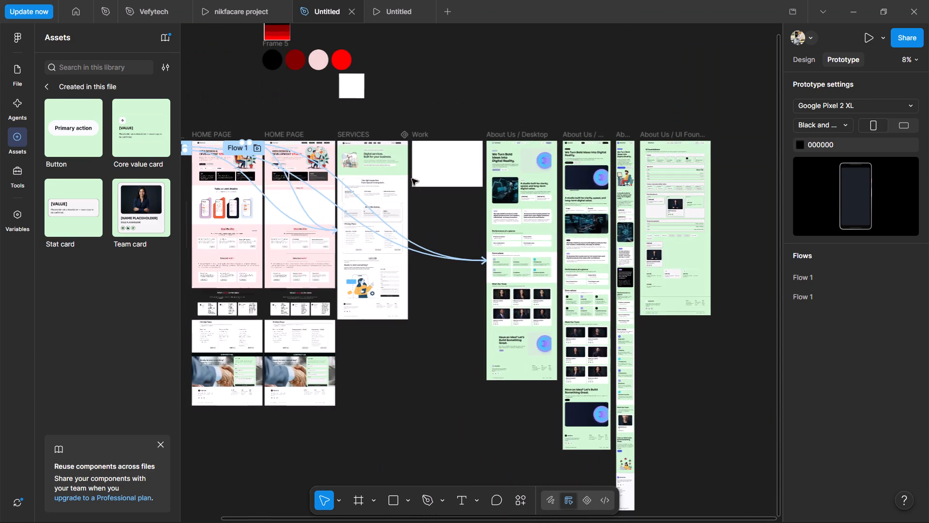
pyautogui.keyDown('shift'); pyautogui.scroll(6, 410, 179); pyautogui.keyUp('shift')
pyautogui.keyDown('shift'); pyautogui.scroll(-3, 410, 179); pyautogui.keyUp('shift')
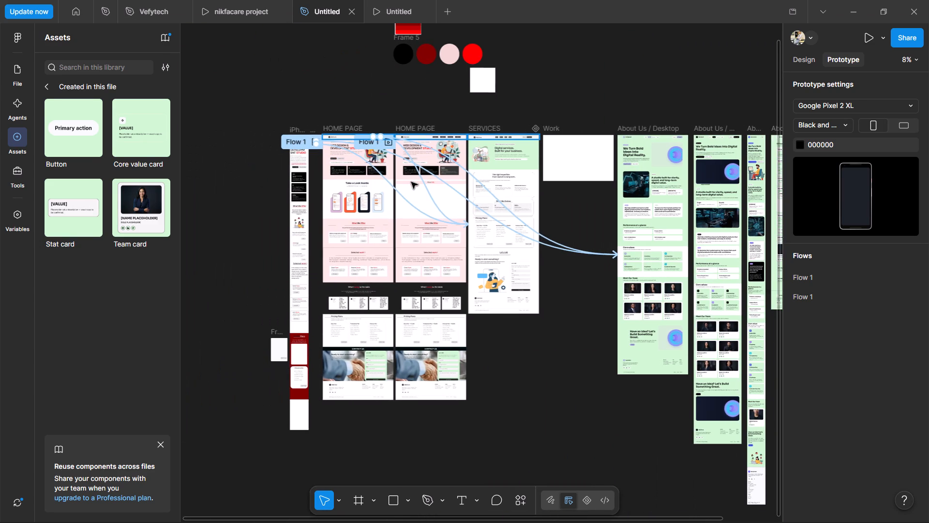
pyautogui.scroll(-1, 411, 181)
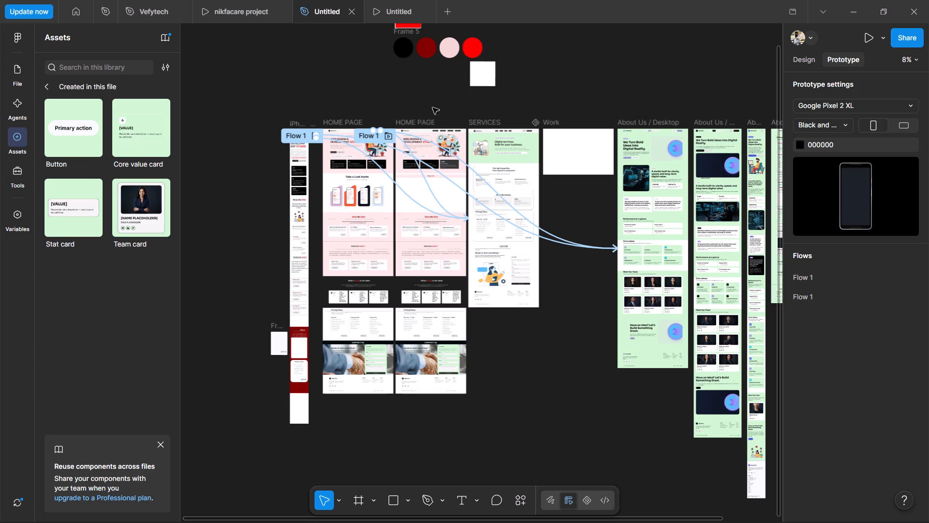
# Present the file's prototype.
pyautogui.click(871, 33)
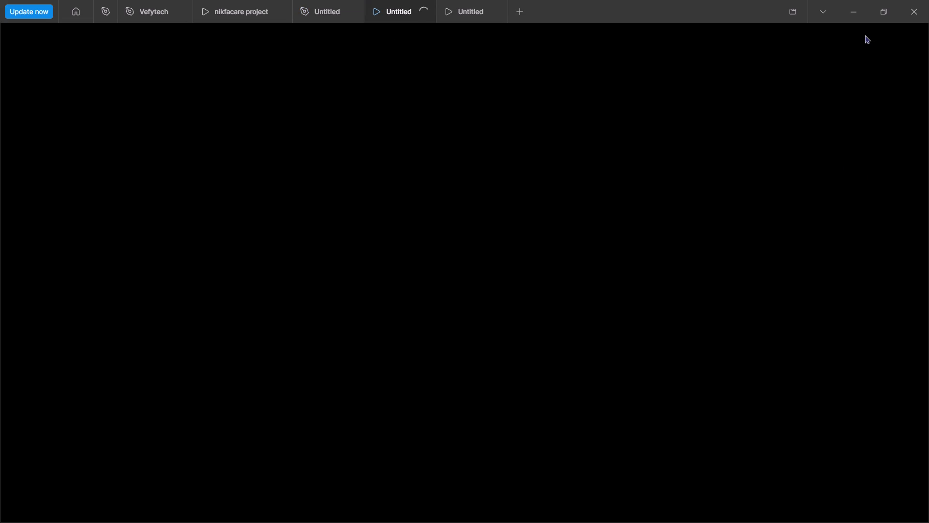
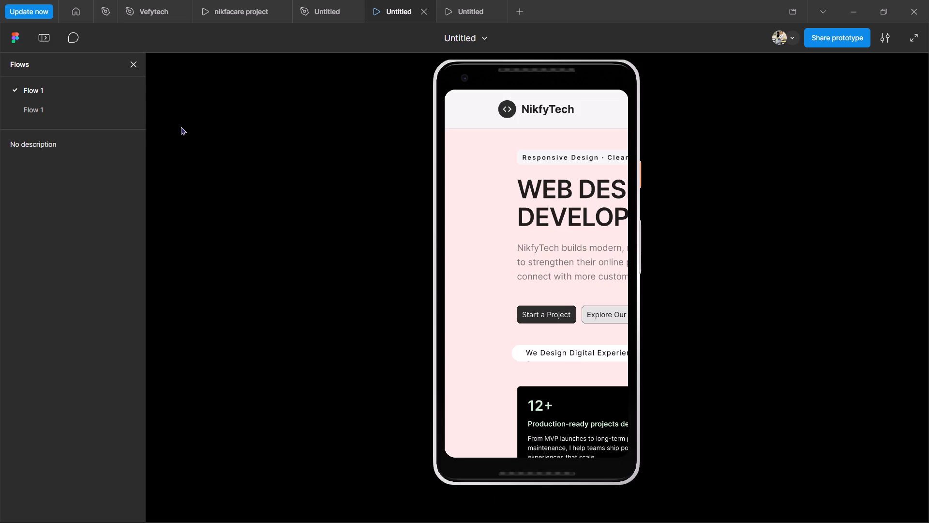
# Preview both prototype flows on the phone device, checking how the home page fits and scrolls.
pyautogui.scroll(-11, 529, 316)
pyautogui.scroll(8, 524, 320)
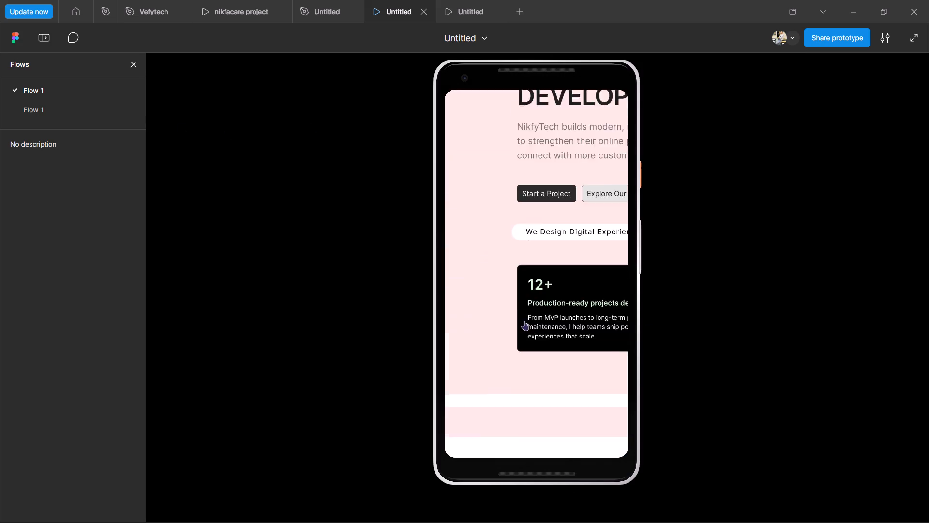
pyautogui.scroll(11, 524, 321)
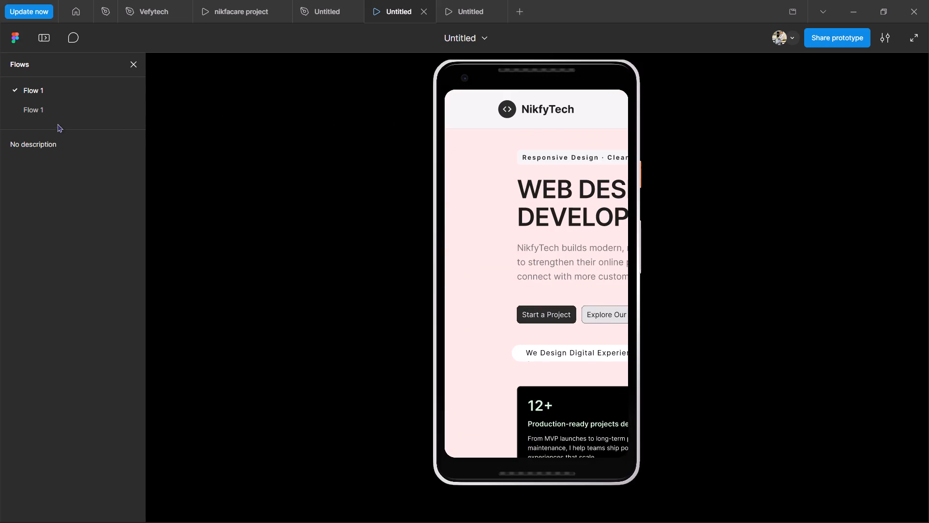
pyautogui.click(51, 111)
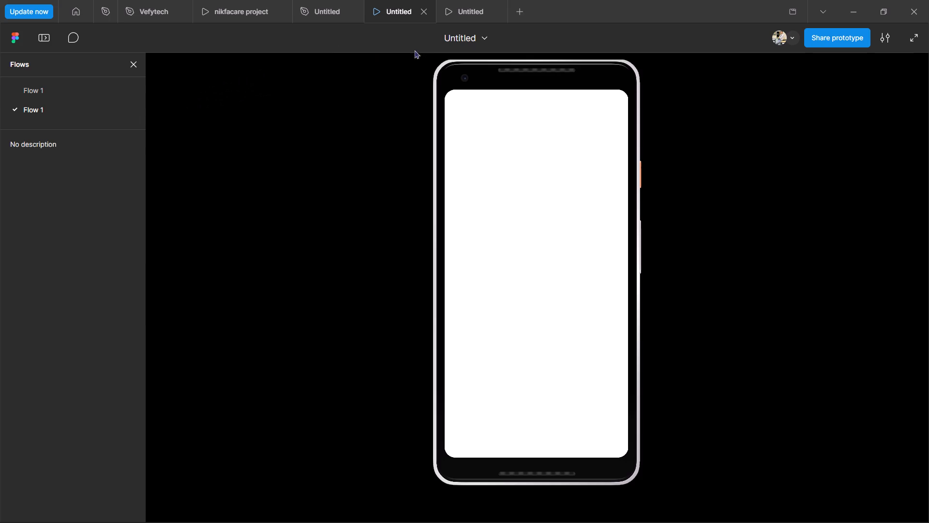
pyautogui.moveTo(563, 271); pyautogui.dragTo(417, 293)
pyautogui.moveTo(496, 283); pyautogui.dragTo(457, 166)
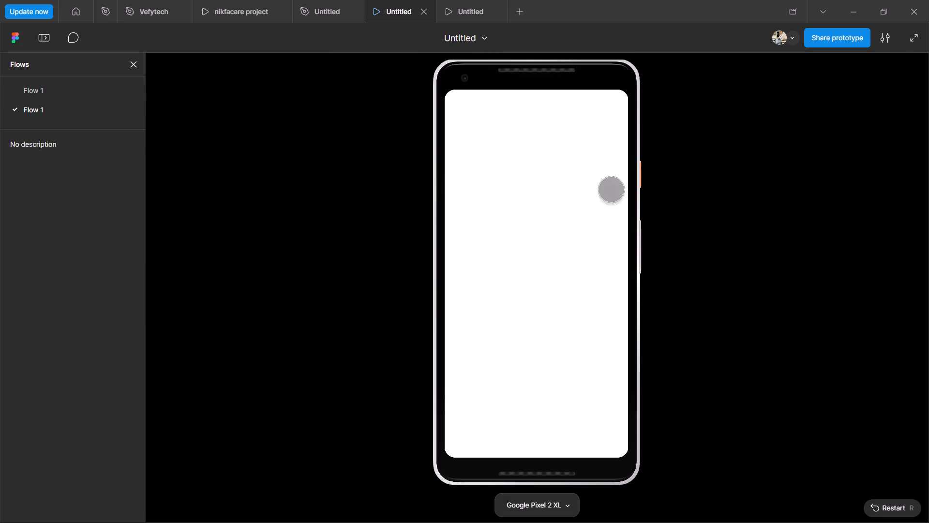
# Return to the design file and set the prototype device to MacBook Pro 14".
pyautogui.click(480, 39)
pyautogui.click(481, 63)
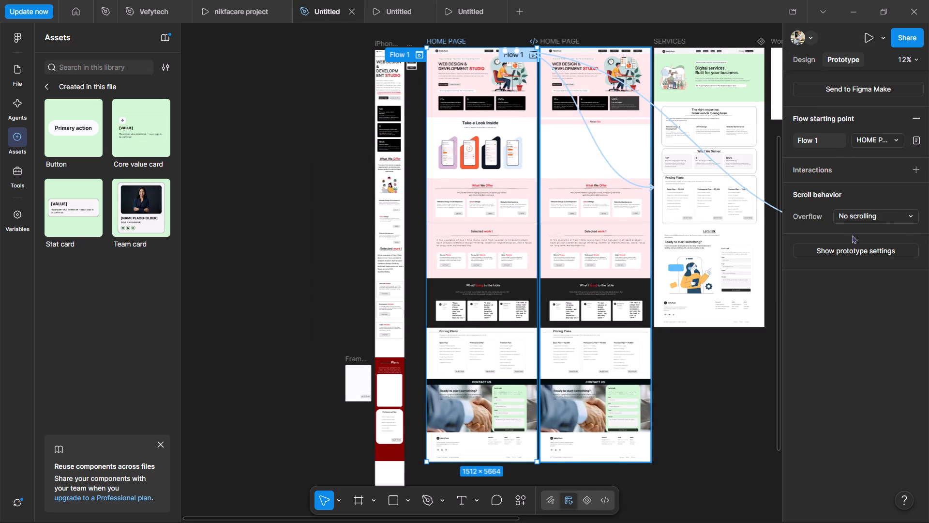
pyautogui.click(847, 254)
pyautogui.click(825, 119)
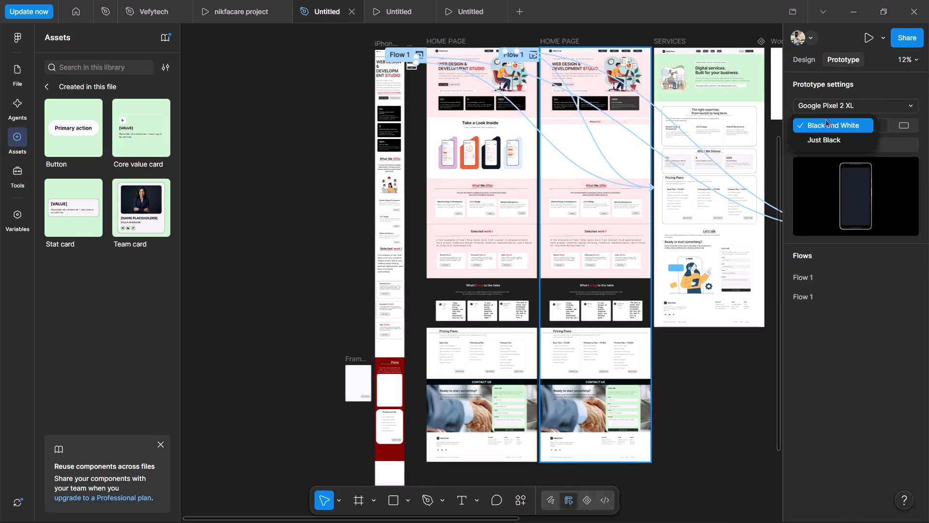
pyautogui.click(823, 97)
pyautogui.click(823, 99)
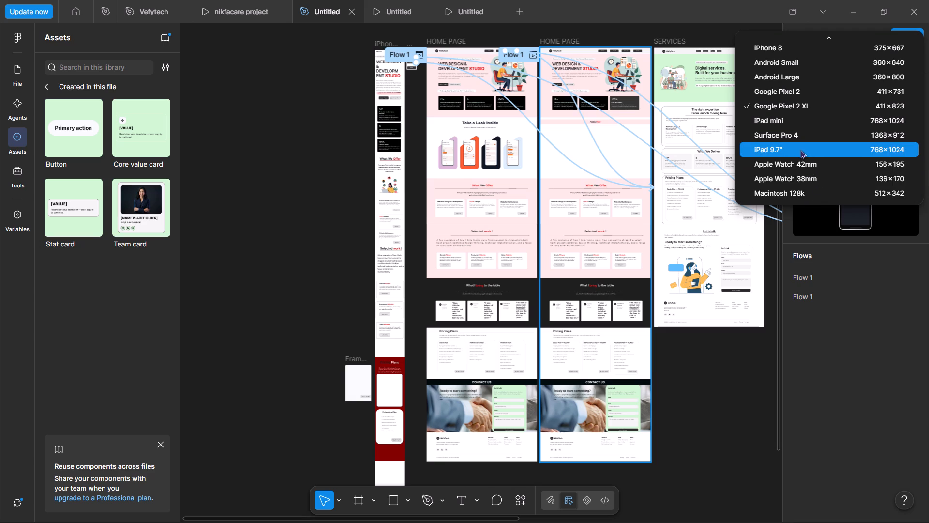
pyautogui.scroll(5, 794, 154)
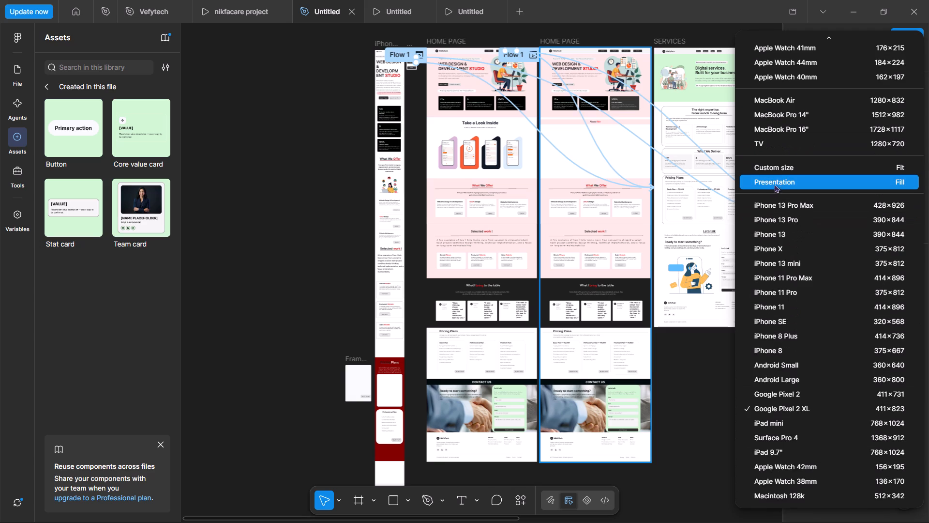
pyautogui.click(786, 115)
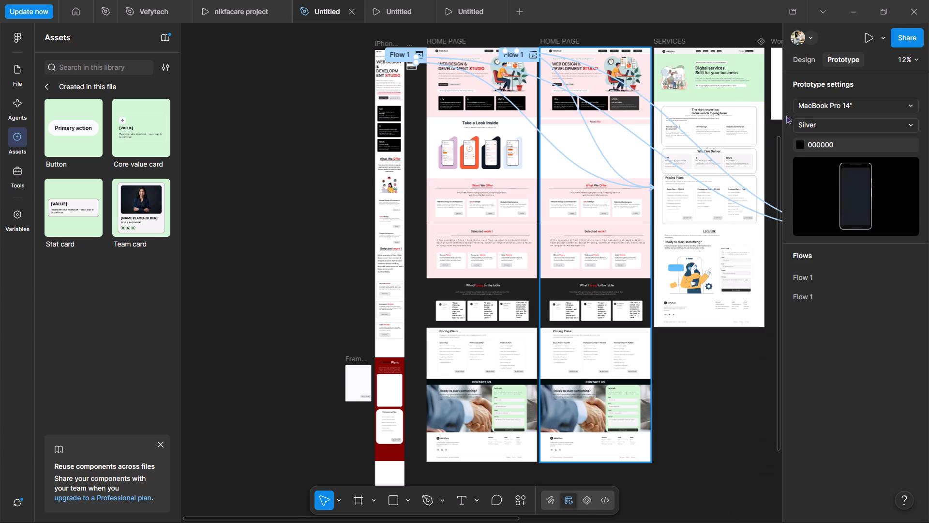
# Present the prototype again and follow the home page's navigation link to the About page.
pyautogui.click(868, 38)
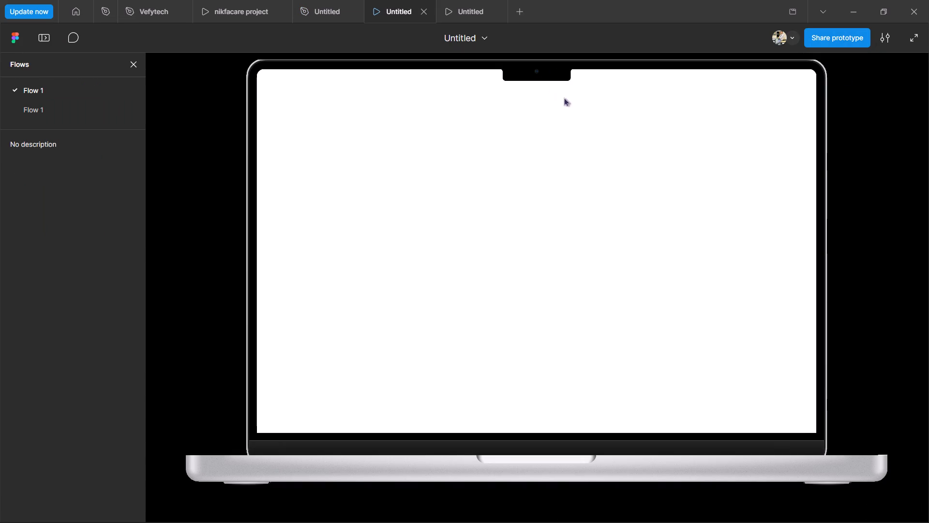
pyautogui.click(585, 81)
pyautogui.click(631, 85)
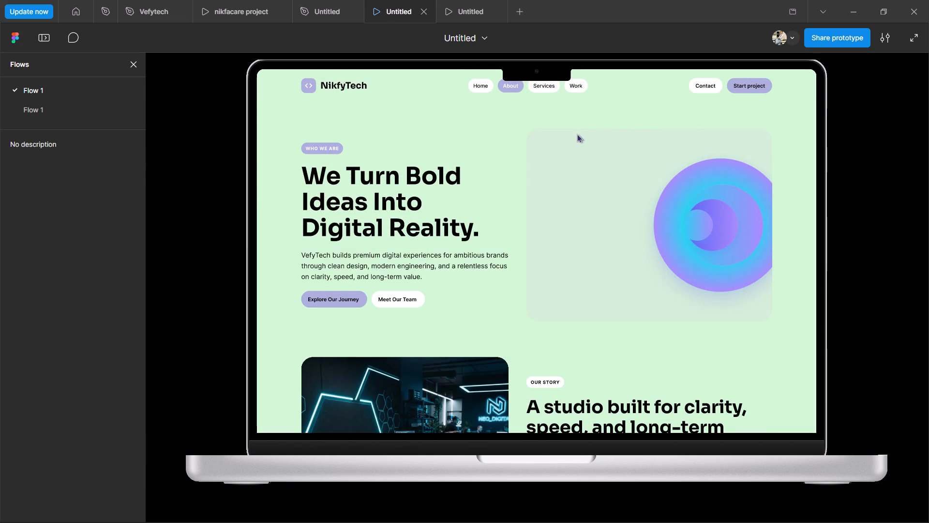
# Review the About page in the prototype, from the hero through the mission, performance and team sections to the footer.
pyautogui.scroll(-3, 575, 139)
pyautogui.scroll(6, 572, 142)
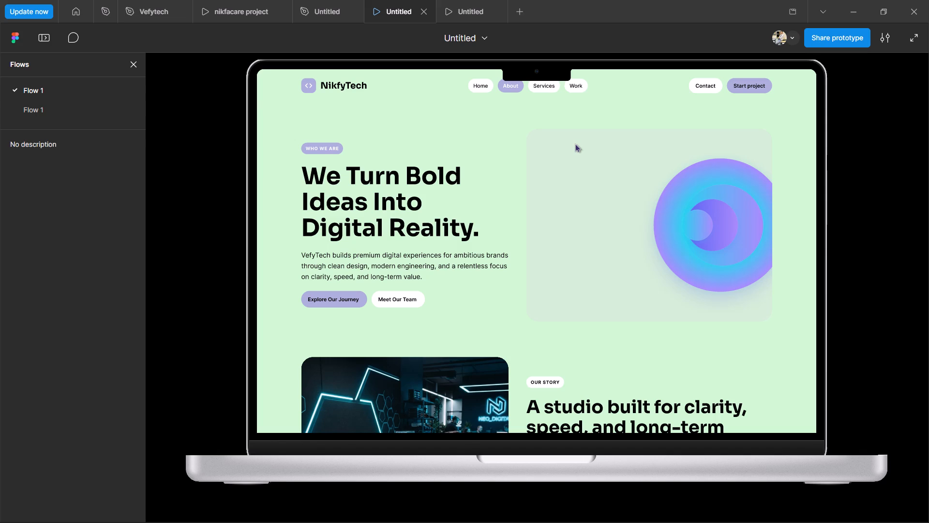
pyautogui.scroll(-5, 575, 143)
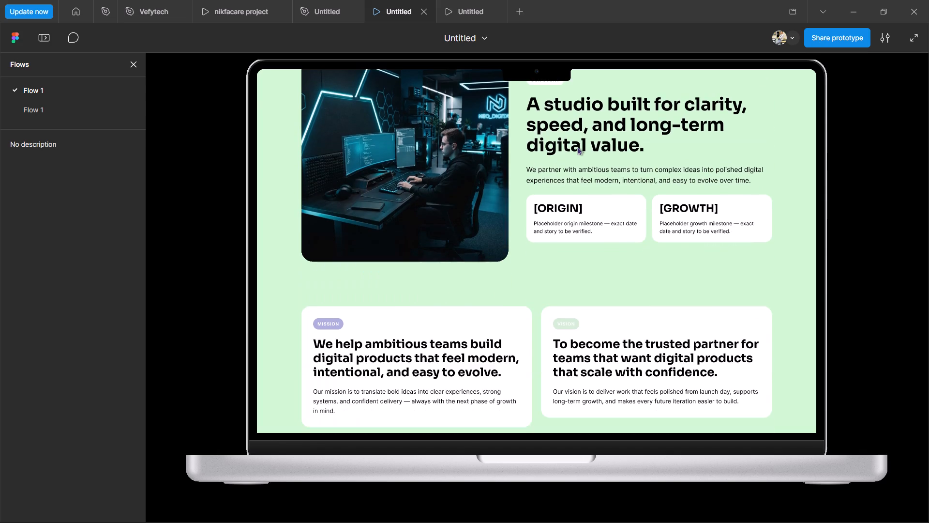
pyautogui.scroll(-2, 577, 146)
pyautogui.scroll(3, 577, 146)
pyautogui.scroll(-4, 580, 153)
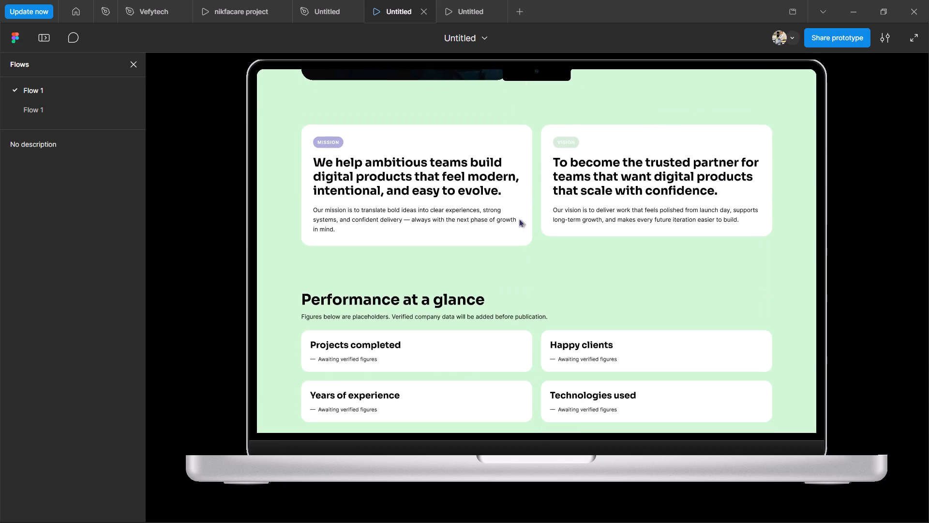
pyautogui.scroll(-11, 528, 188)
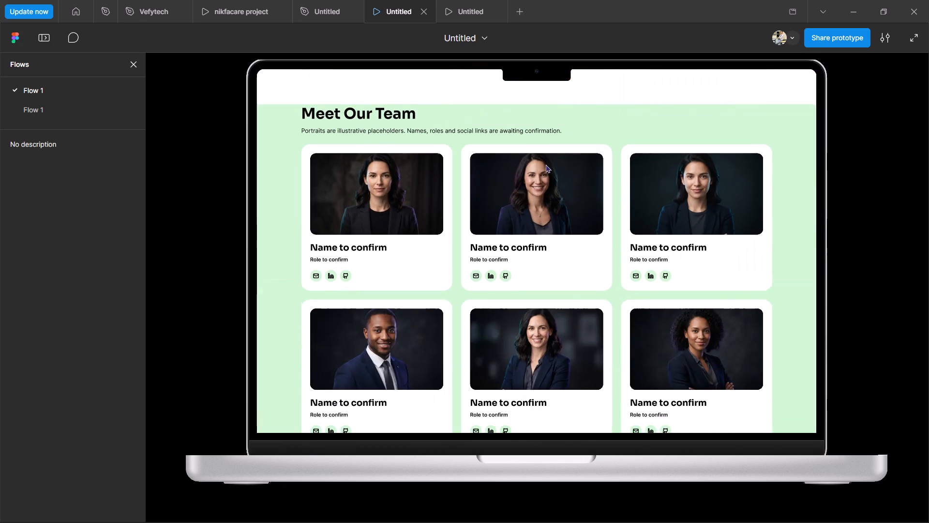
pyautogui.scroll(-9, 543, 160)
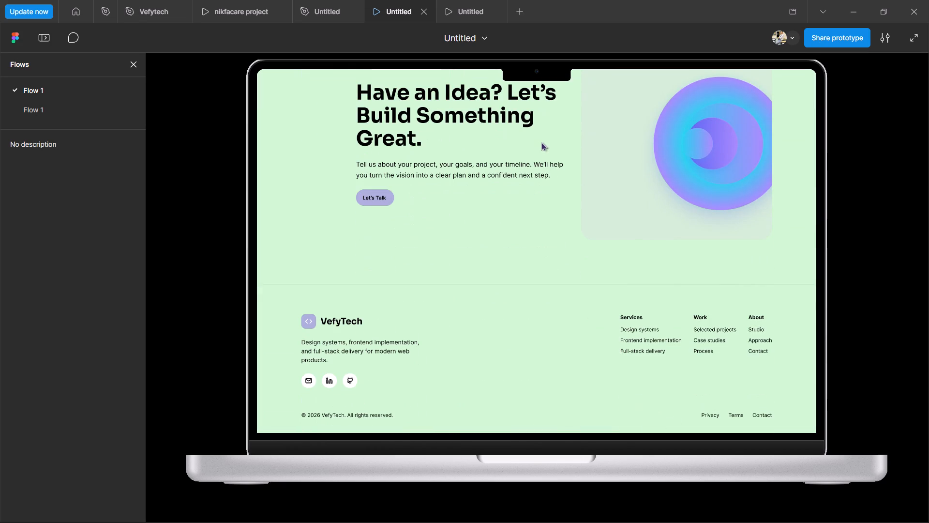
pyautogui.scroll(-1, 541, 142)
pyautogui.scroll(20, 539, 141)
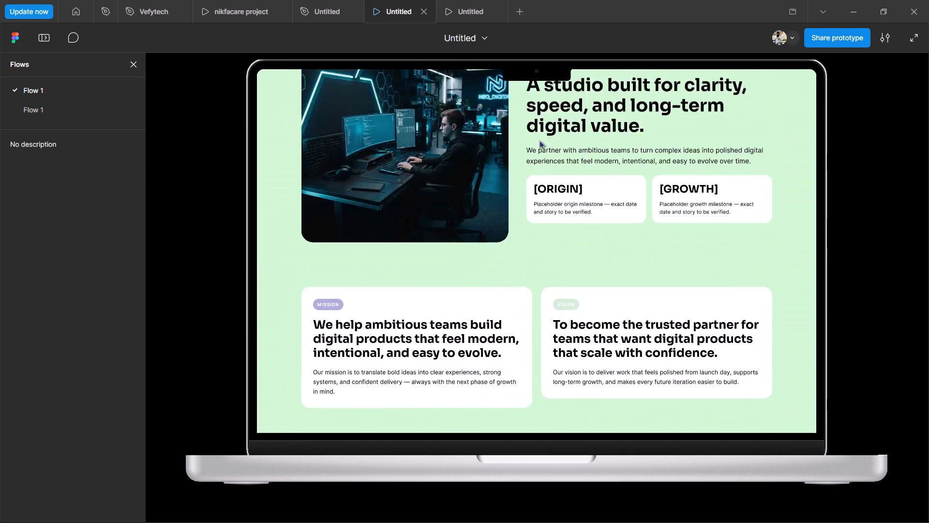
pyautogui.scroll(7, 539, 140)
# Test the navigation links in the About page header, including Services.
pyautogui.click(481, 37)
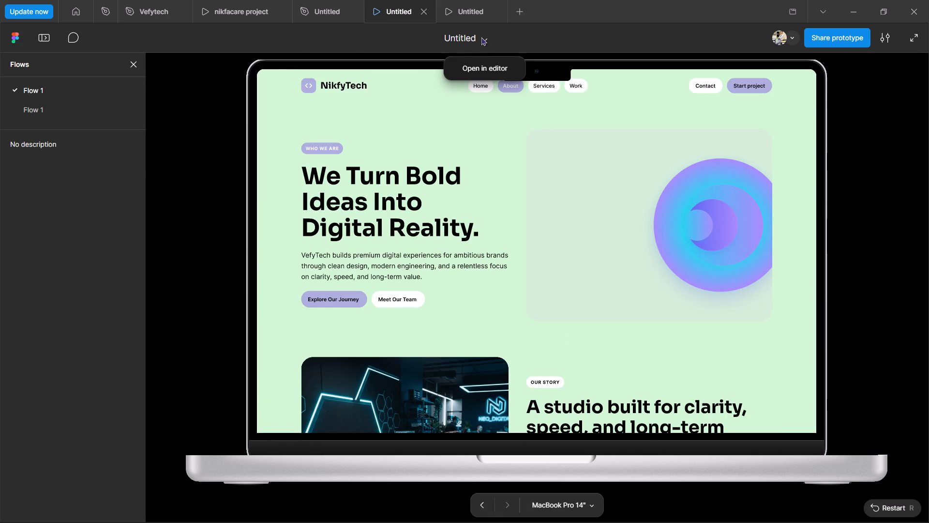
pyautogui.click(493, 123)
pyautogui.scroll(3, 547, 106)
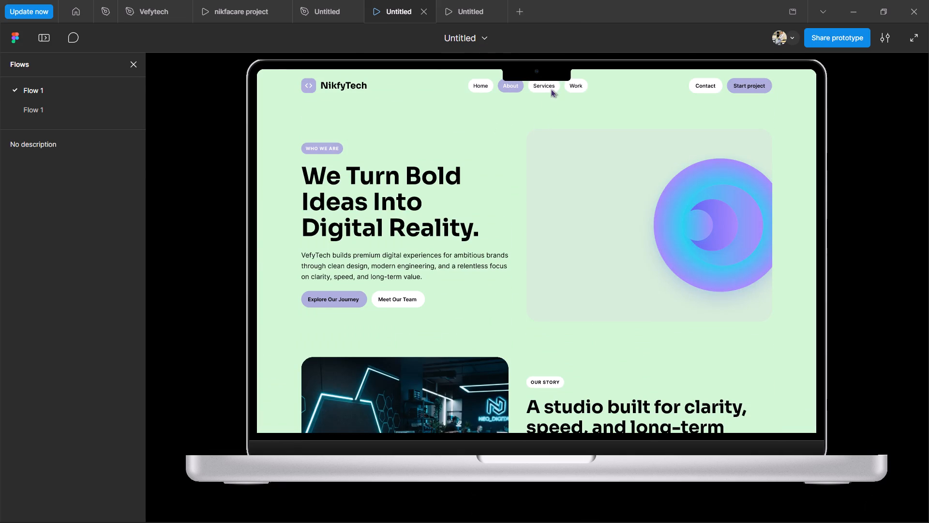
pyautogui.click(551, 89)
pyautogui.click(522, 93)
pyautogui.doubleClick(569, 121)
# Go back to the home page in the prototype and review its sections down to the contact form and footer.
pyautogui.press('Left')
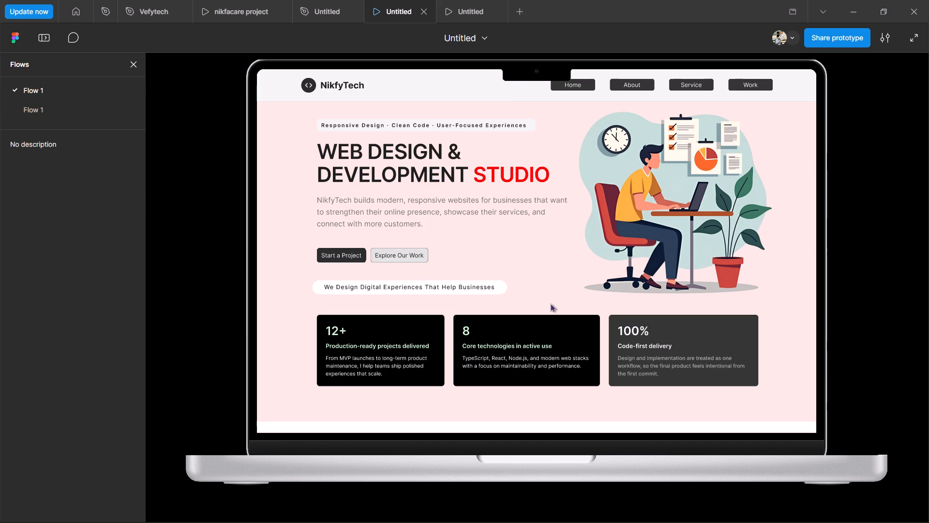
pyautogui.tripleClick(550, 303)
pyautogui.scroll(-4, 605, 326)
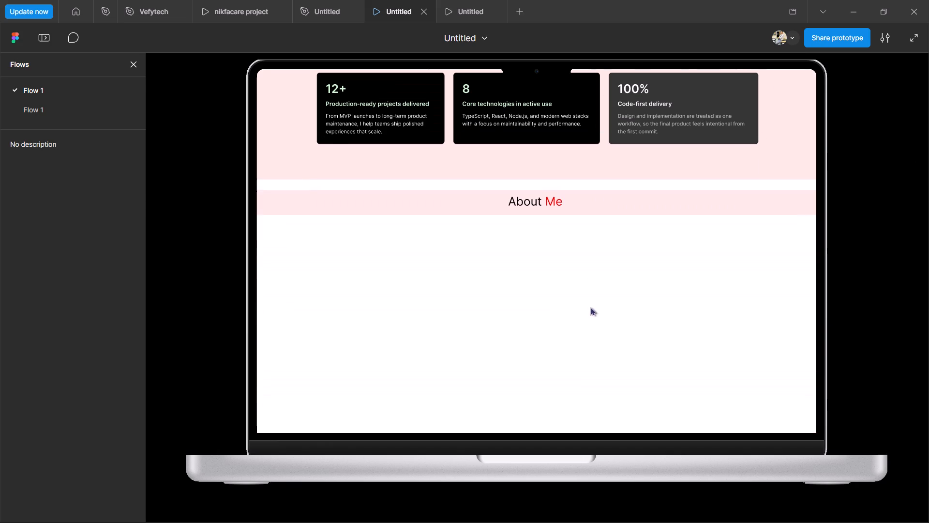
pyautogui.doubleClick(559, 299)
pyautogui.scroll(-7, 556, 302)
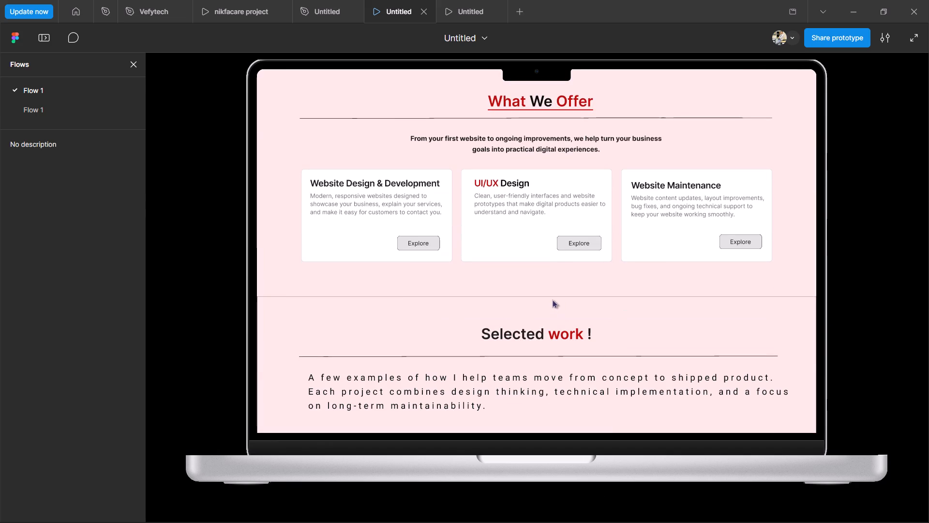
pyautogui.doubleClick(552, 299)
pyautogui.scroll(-8, 551, 299)
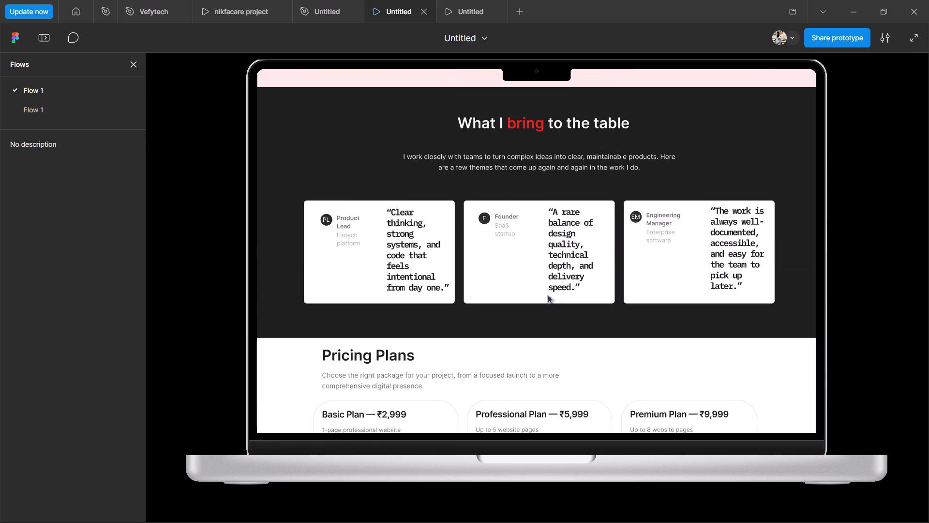
pyautogui.scroll(6, 547, 293)
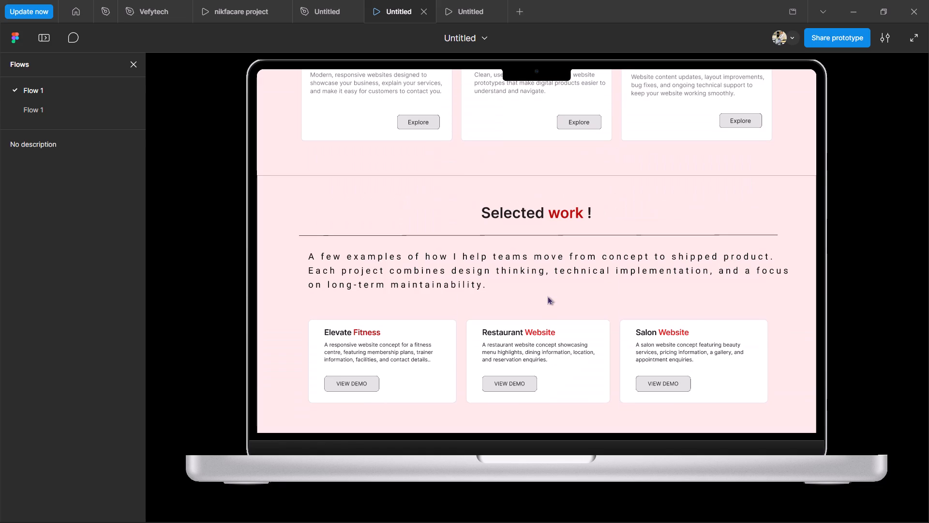
pyautogui.scroll(-10, 547, 296)
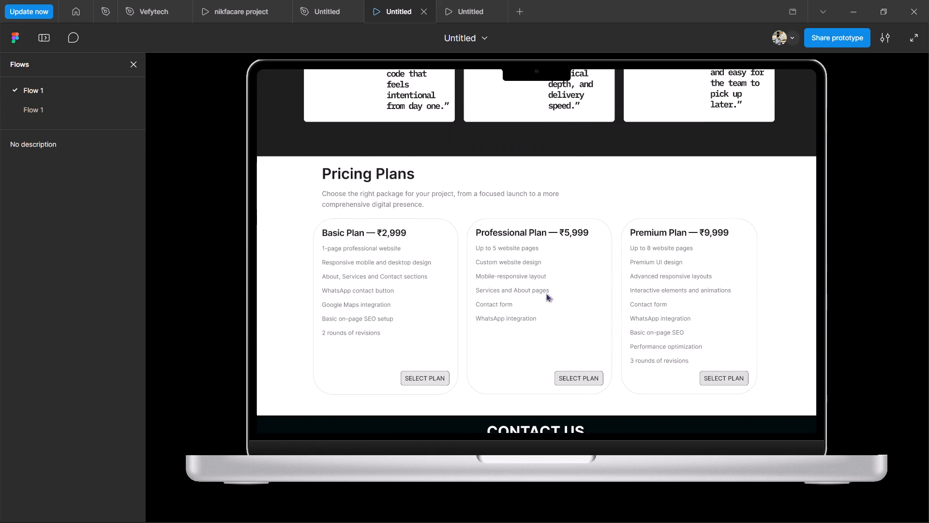
pyautogui.scroll(-8, 546, 293)
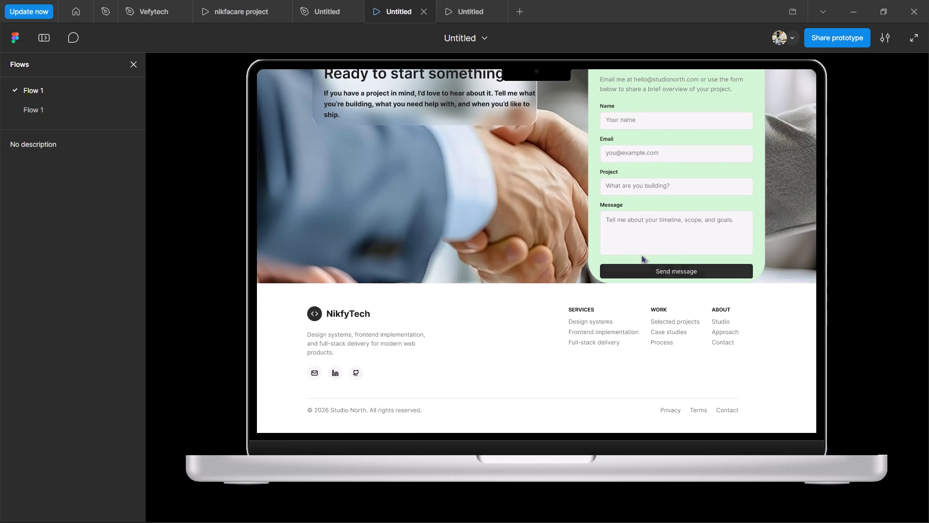
pyautogui.click(673, 230)
pyautogui.click(645, 267)
pyautogui.scroll(9, 524, 261)
pyautogui.scroll(12, 523, 271)
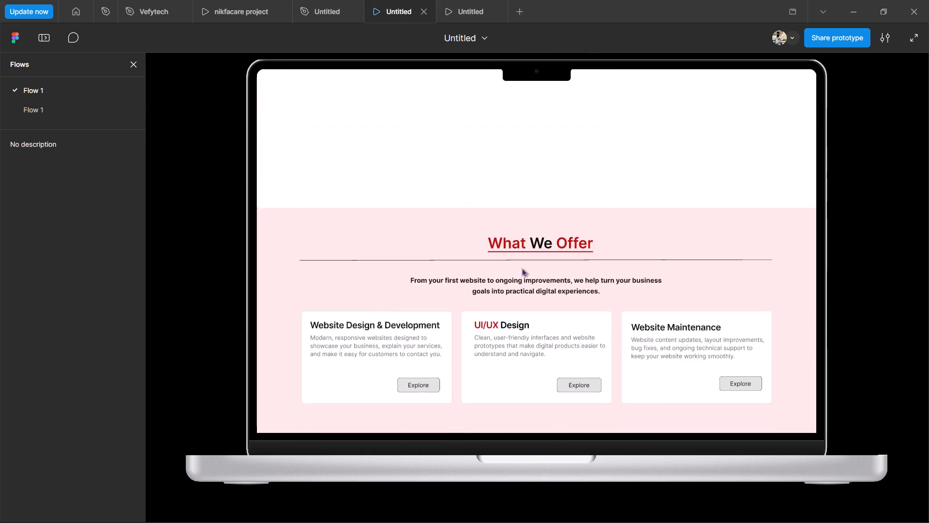
pyautogui.scroll(16, 522, 268)
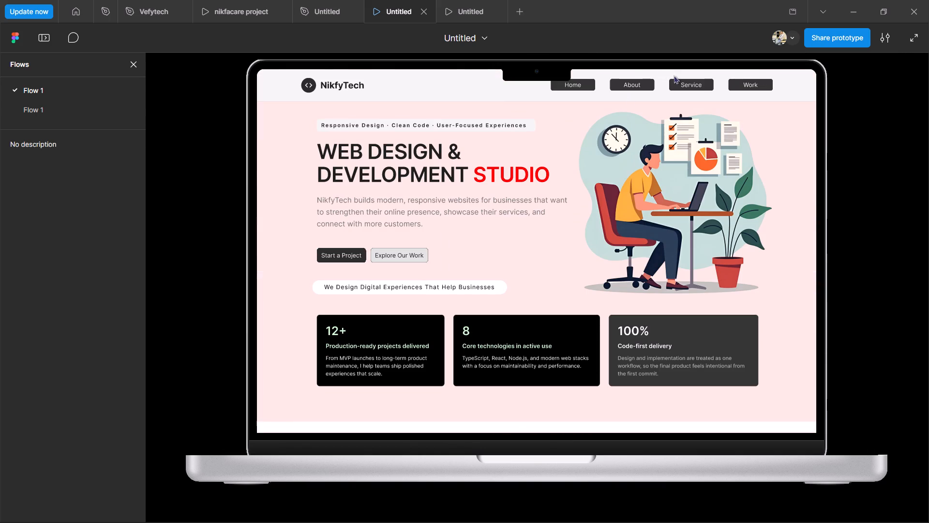
# Follow the home page's Service link and review the Services page down to the Let's talk contact form.
pyautogui.click(677, 83)
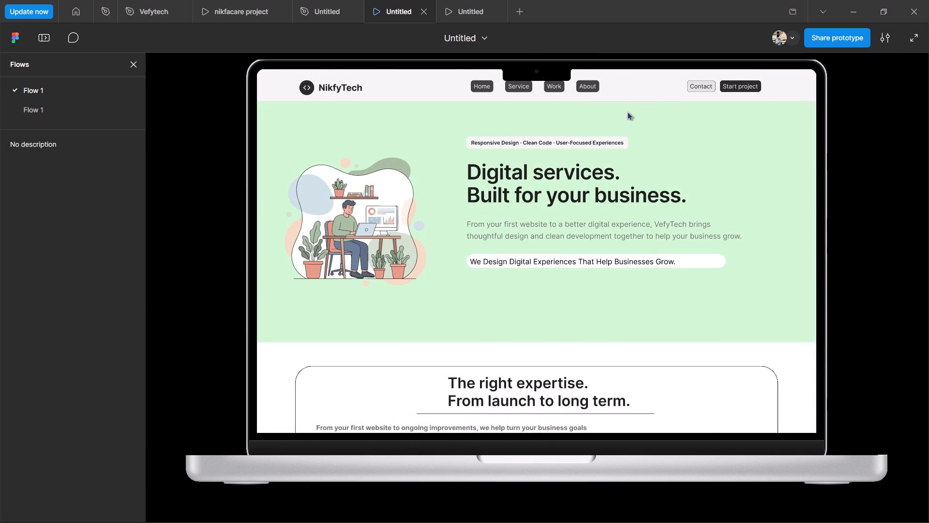
pyautogui.scroll(-2, 597, 132)
pyautogui.scroll(2, 595, 129)
pyautogui.scroll(-4, 593, 138)
pyautogui.scroll(4, 590, 134)
pyautogui.scroll(-6, 588, 132)
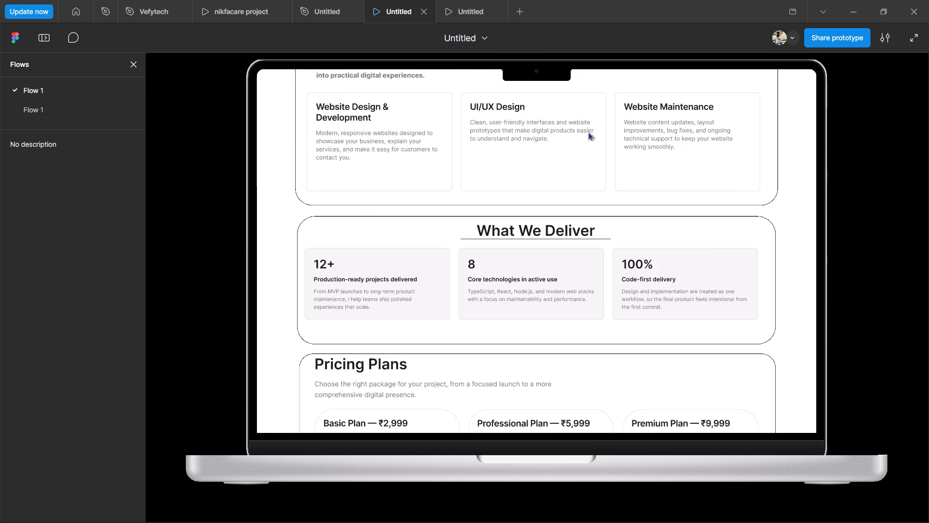
pyautogui.scroll(-3, 589, 130)
pyautogui.scroll(1, 589, 129)
pyautogui.scroll(-7, 589, 129)
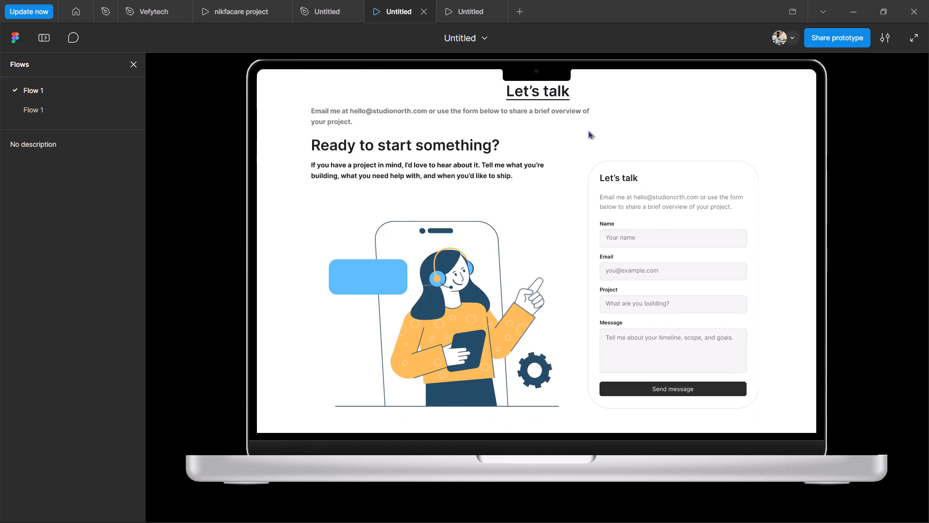
# Review the end of the Services page in the prototype, covering the Let's talk contact form, the footer and the pricing plans.
pyautogui.scroll(-3, 588, 130)
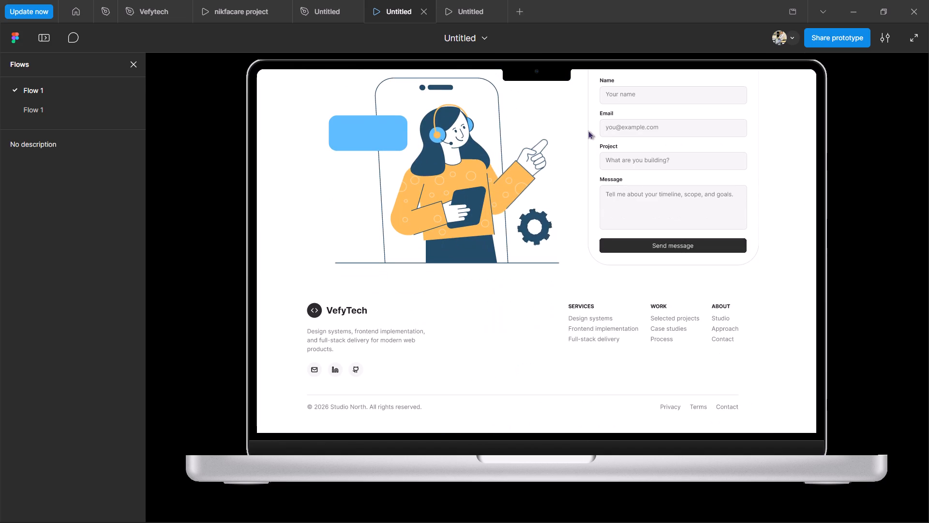
pyautogui.scroll(3, 589, 130)
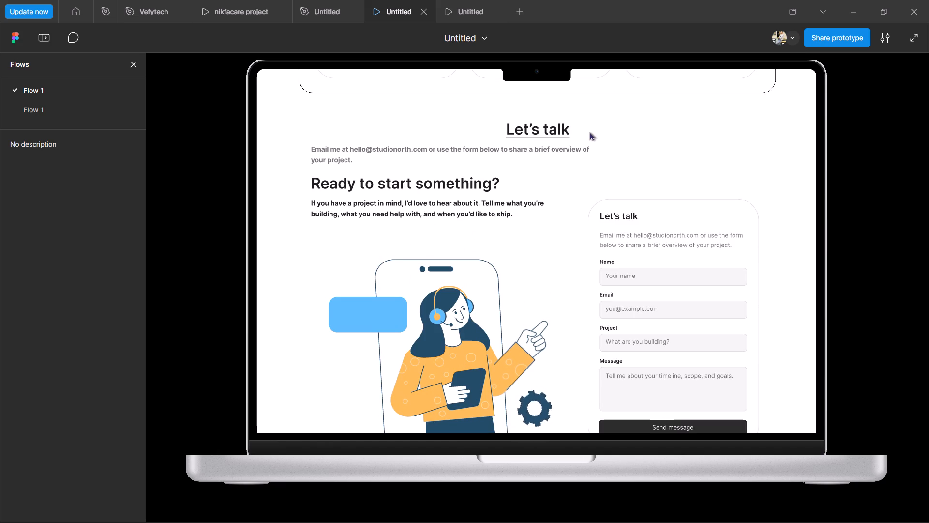
pyautogui.scroll(-1, 589, 133)
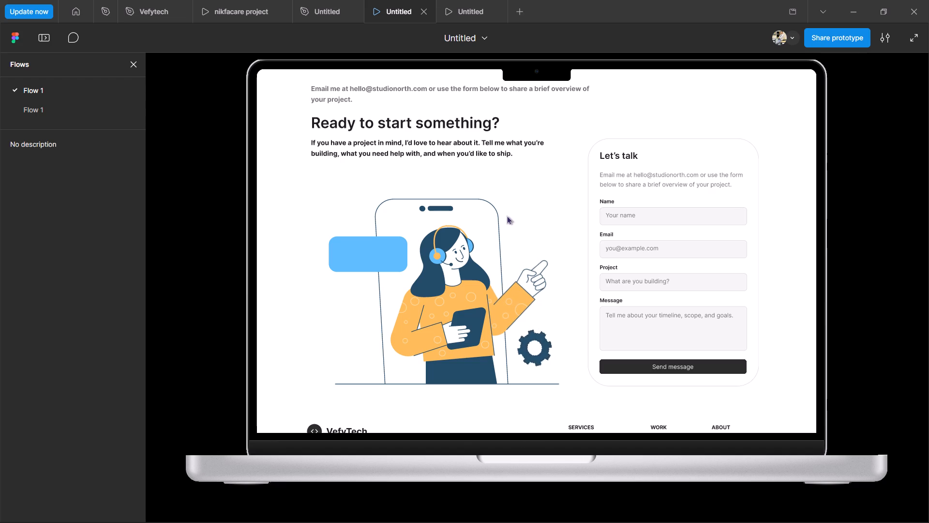
pyautogui.scroll(-5, 507, 215)
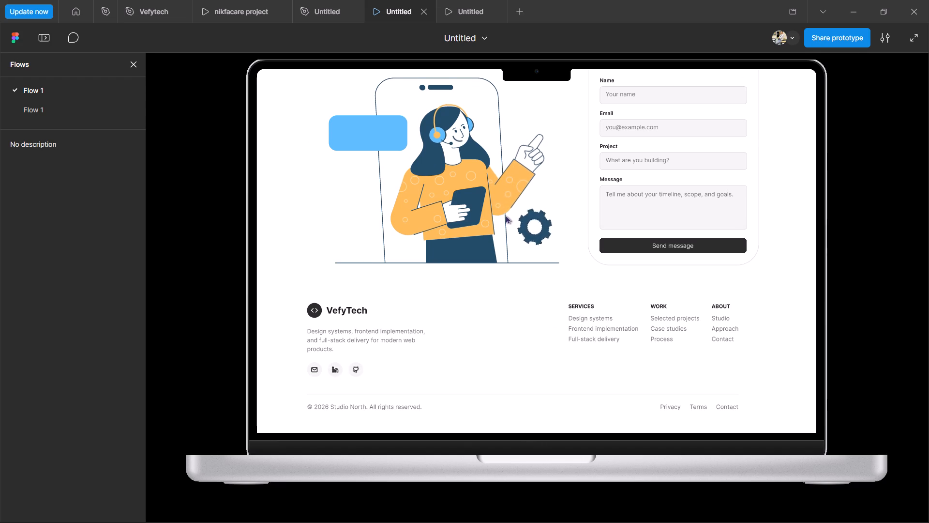
pyautogui.scroll(-3, 505, 214)
pyautogui.scroll(5, 516, 211)
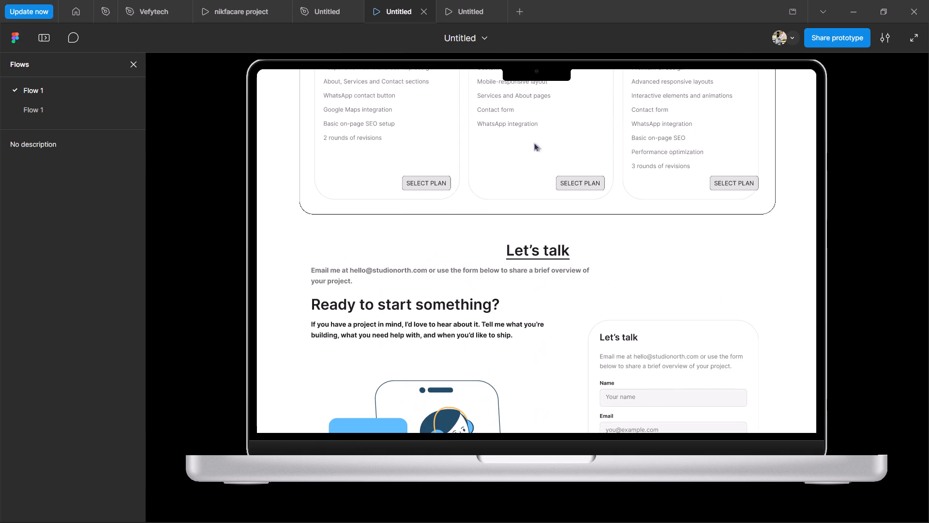
# Open the prototype's design file in the editor.
pyautogui.click(480, 40)
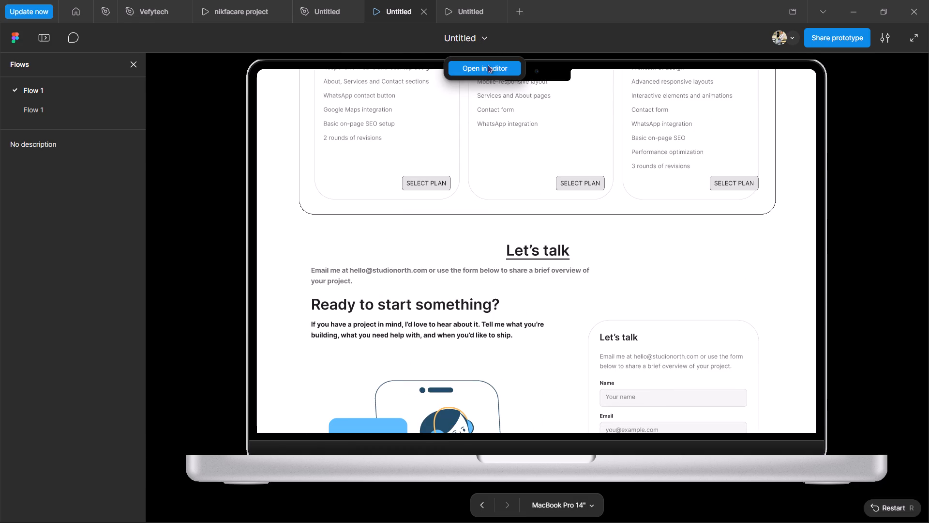
pyautogui.click(487, 66)
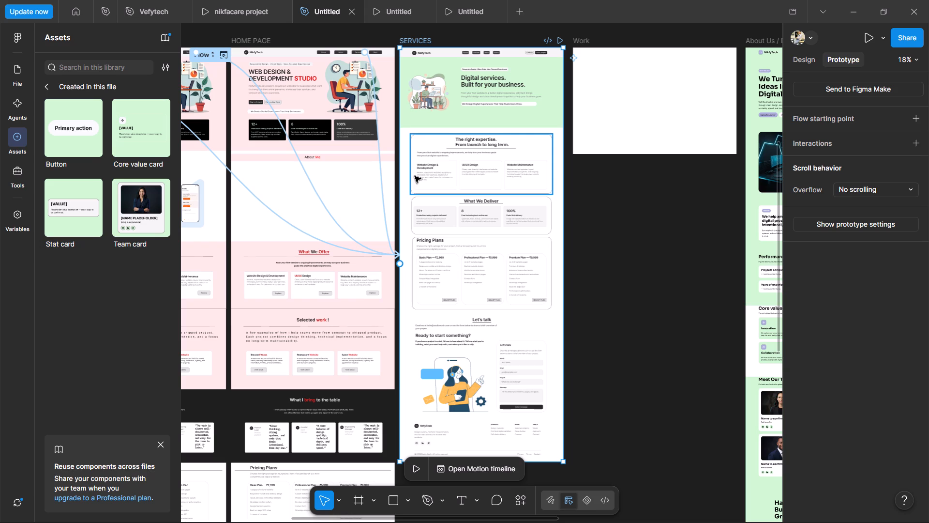
# Delete the Home, About, Service and Work menu frame between the iPhone 17 layout and the first home page.
pyautogui.scroll(5, 427, 203)
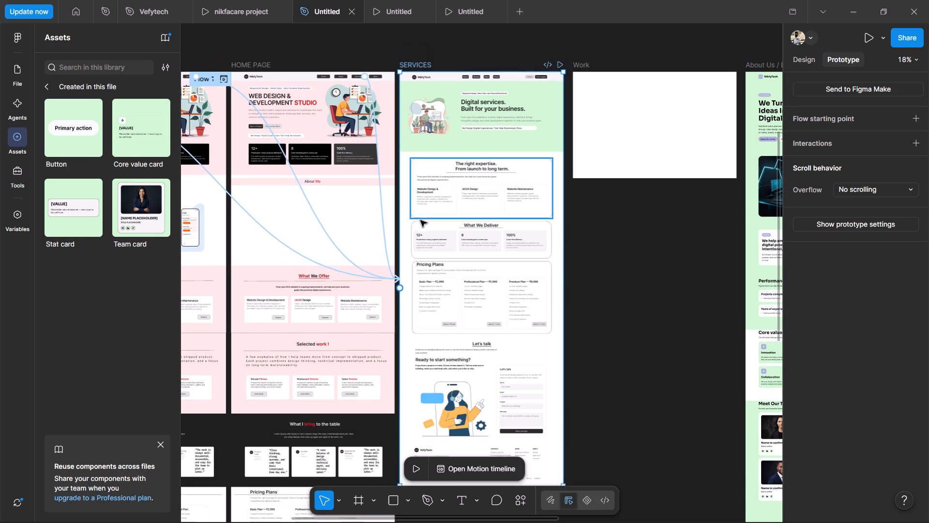
pyautogui.scroll(1, 420, 220)
pyautogui.keyDown('shift'); pyautogui.scroll(15, 300, 182); pyautogui.keyUp('shift')
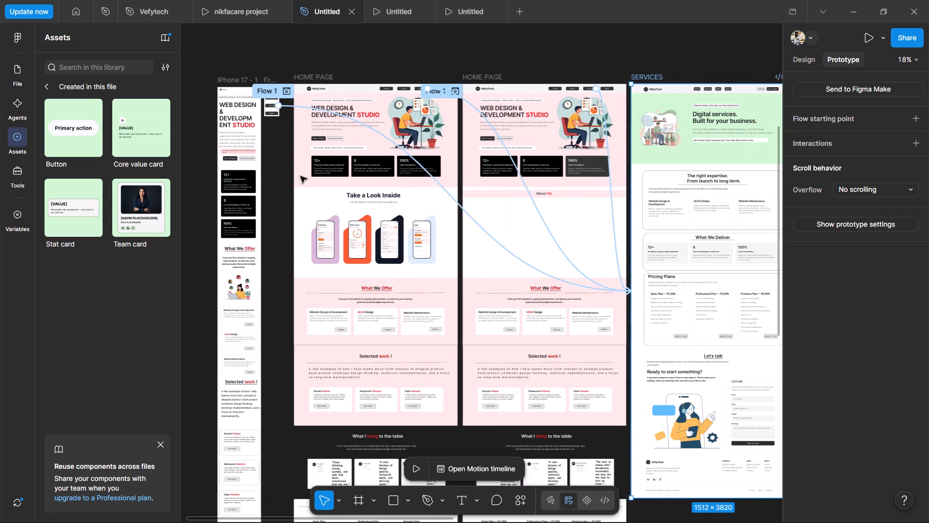
pyautogui.keyDown('shift'); pyautogui.scroll(3, 302, 175); pyautogui.keyUp('shift')
pyautogui.scroll(6, 293, 97)
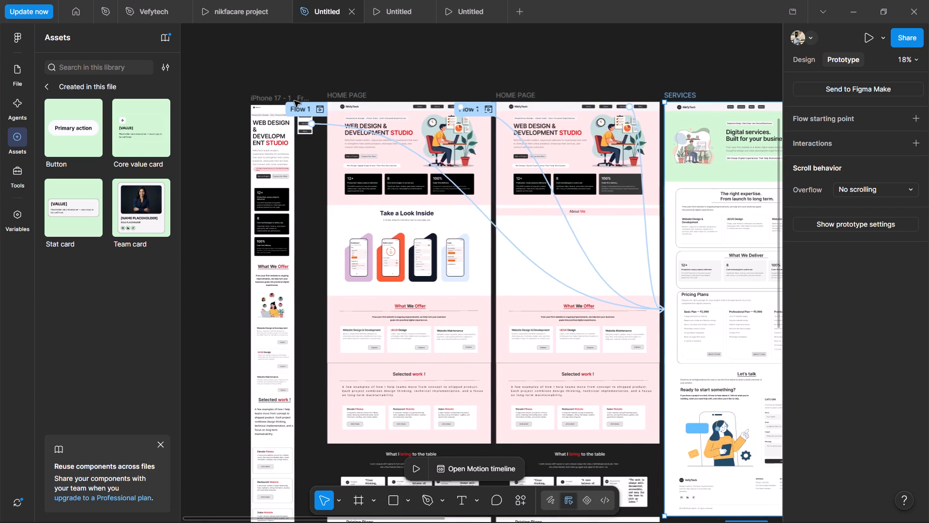
pyautogui.scroll(5, 294, 101)
pyautogui.keyDown('ctrl'); pyautogui.scroll(17, 511, 124); pyautogui.keyUp('ctrl')
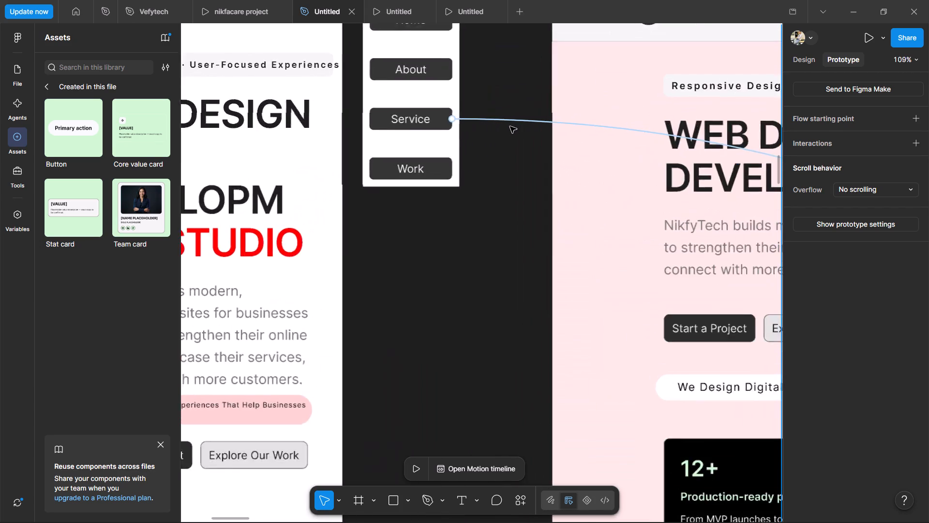
pyautogui.keyDown('ctrl'); pyautogui.scroll(4, 510, 126); pyautogui.keyUp('ctrl')
pyautogui.scroll(-3, 467, 130)
pyautogui.scroll(9, 464, 128)
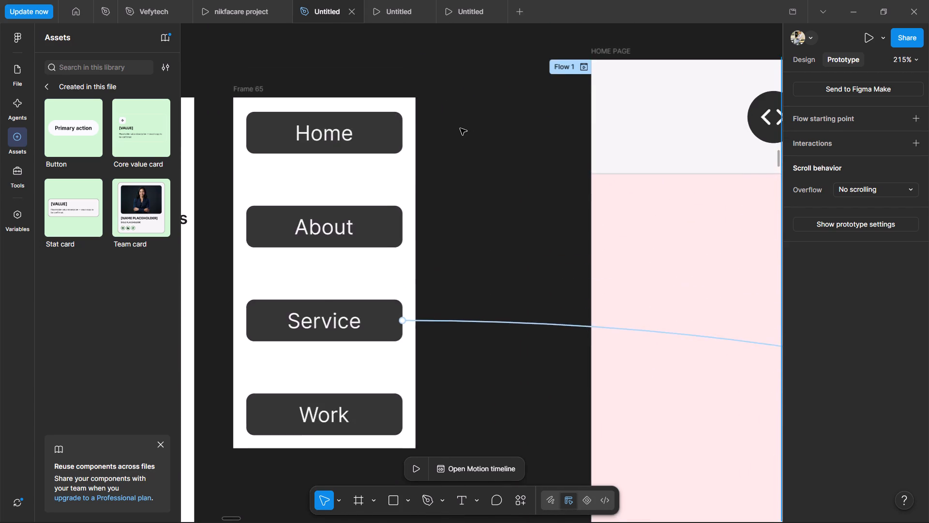
pyautogui.keyDown('ctrl'); pyautogui.scroll(-5, 457, 136); pyautogui.keyUp('ctrl')
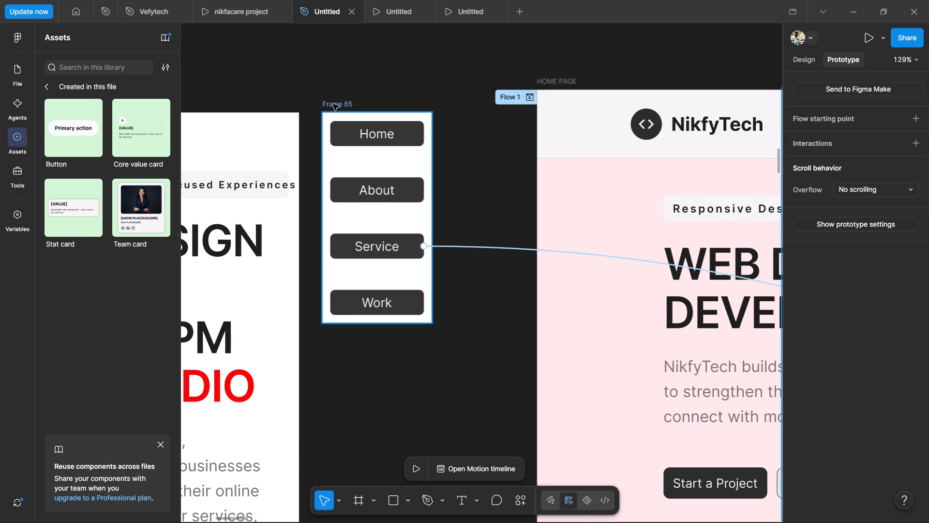
pyautogui.click(333, 104)
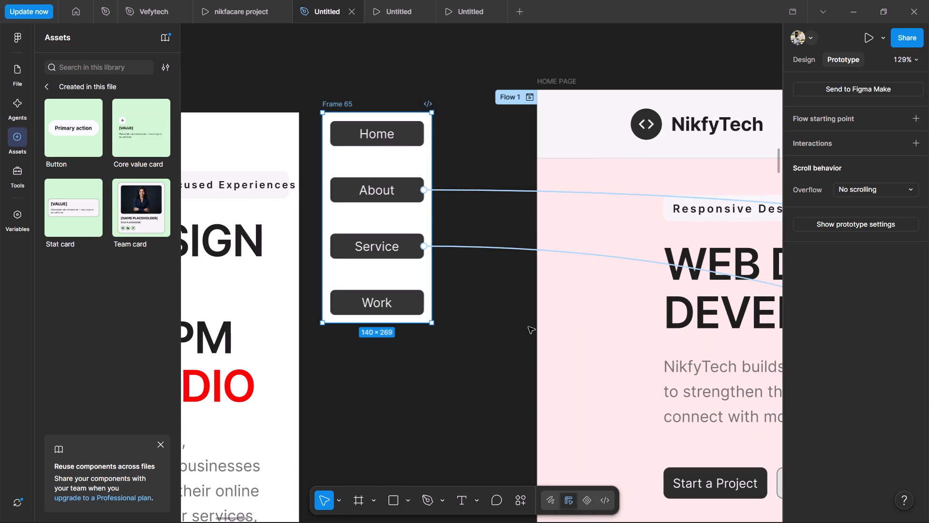
pyautogui.press('BackSpace')
# Examine the page layouts and prototype connections across the canvas, including the first home page's hero and Take a Look Inside sections.
pyautogui.keyDown('ctrl'); pyautogui.scroll(-15, 536, 341); pyautogui.keyUp('ctrl')
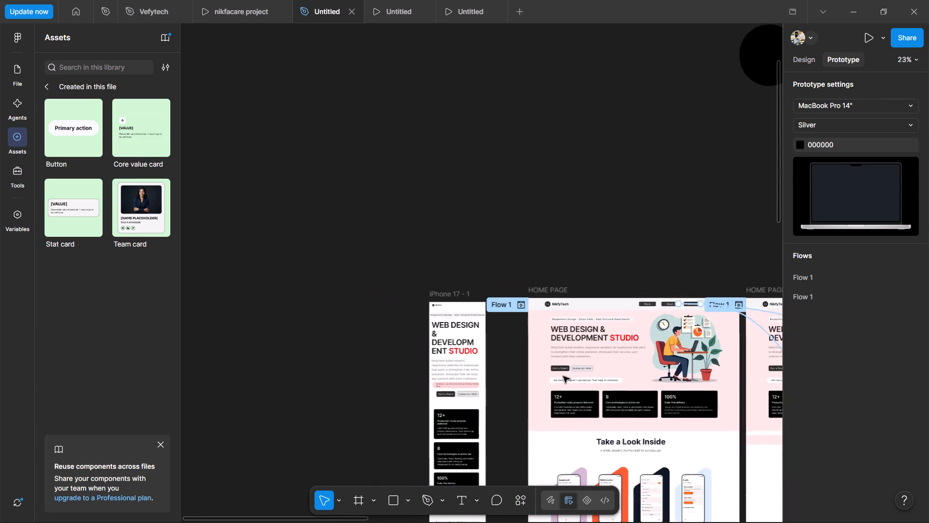
pyautogui.keyDown('ctrl'); pyautogui.scroll(-20, 563, 376); pyautogui.keyUp('ctrl')
pyautogui.keyDown('ctrl'); pyautogui.scroll(-10, 563, 376); pyautogui.keyUp('ctrl')
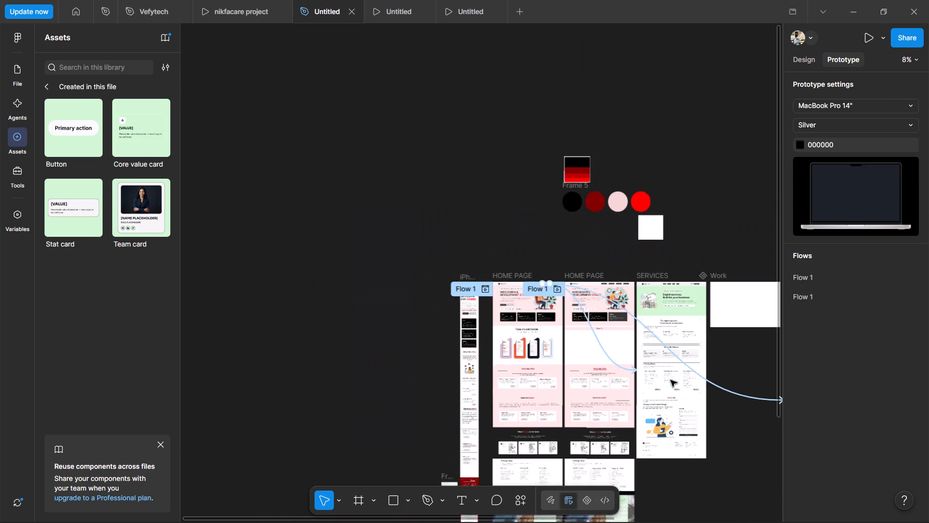
pyautogui.keyDown('ctrl'); pyautogui.scroll(-20, 671, 380); pyautogui.keyUp('ctrl')
pyautogui.keyDown('ctrl'); pyautogui.scroll(-6, 671, 380); pyautogui.keyUp('ctrl')
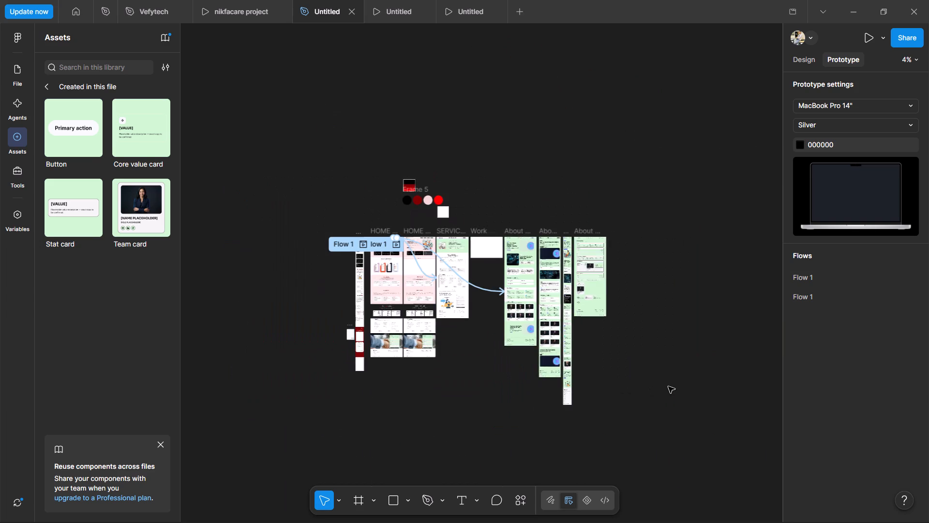
pyautogui.keyDown('shift'); pyautogui.scroll(4, 668, 386); pyautogui.keyUp('shift')
pyautogui.keyDown('ctrl'); pyautogui.scroll(20, 668, 386); pyautogui.keyUp('ctrl')
pyautogui.keyDown('ctrl'); pyautogui.scroll(4, 668, 386); pyautogui.keyUp('ctrl')
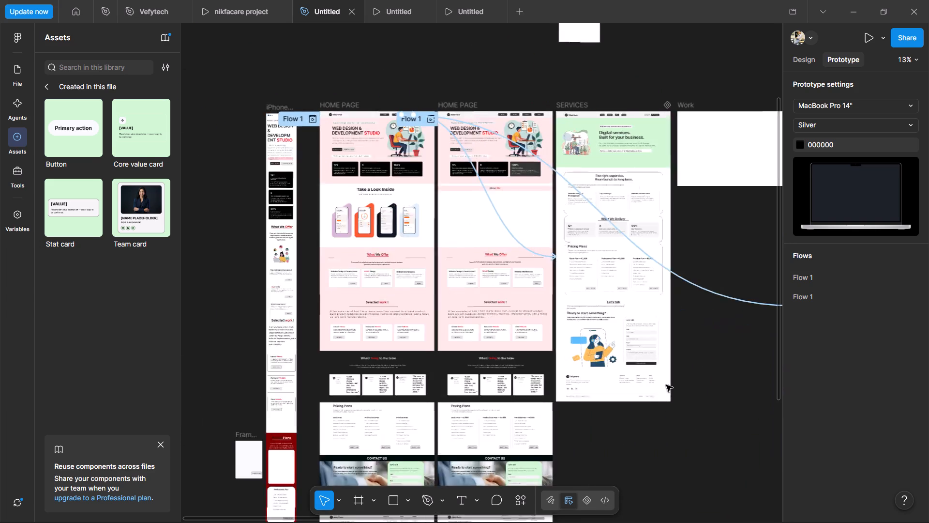
pyautogui.keyDown('ctrl'); pyautogui.scroll(5, 666, 385); pyautogui.keyUp('ctrl')
pyautogui.keyDown('shift'); pyautogui.scroll(20, 665, 384); pyautogui.keyUp('shift')
pyautogui.keyDown('shift'); pyautogui.scroll(2, 665, 384); pyautogui.keyUp('shift')
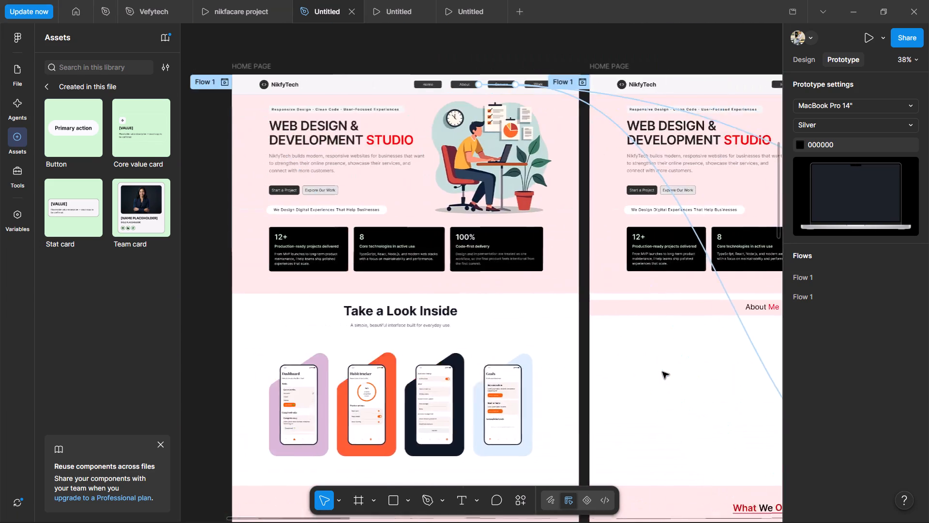
pyautogui.keyDown('shift'); pyautogui.scroll(20, 662, 372); pyautogui.keyUp('shift')
pyautogui.keyDown('shift'); pyautogui.scroll(2, 662, 372); pyautogui.keyUp('shift')
pyautogui.scroll(-4, 664, 374)
pyautogui.keyDown('ctrl'); pyautogui.scroll(-2, 664, 373); pyautogui.keyUp('ctrl')
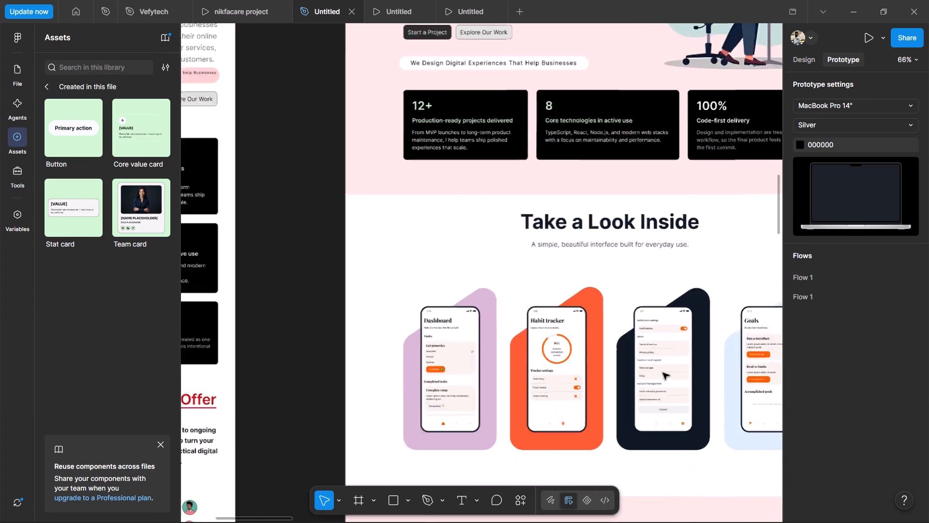
pyautogui.keyDown('ctrl'); pyautogui.scroll(-6, 663, 373); pyautogui.keyUp('ctrl')
pyautogui.keyDown('shift'); pyautogui.scroll(-2, 662, 372); pyautogui.keyUp('shift')
pyautogui.keyDown('shift'); pyautogui.scroll(2, 662, 372); pyautogui.keyUp('shift')
pyautogui.keyDown('shift'); pyautogui.scroll(-6, 662, 372); pyautogui.keyUp('shift')
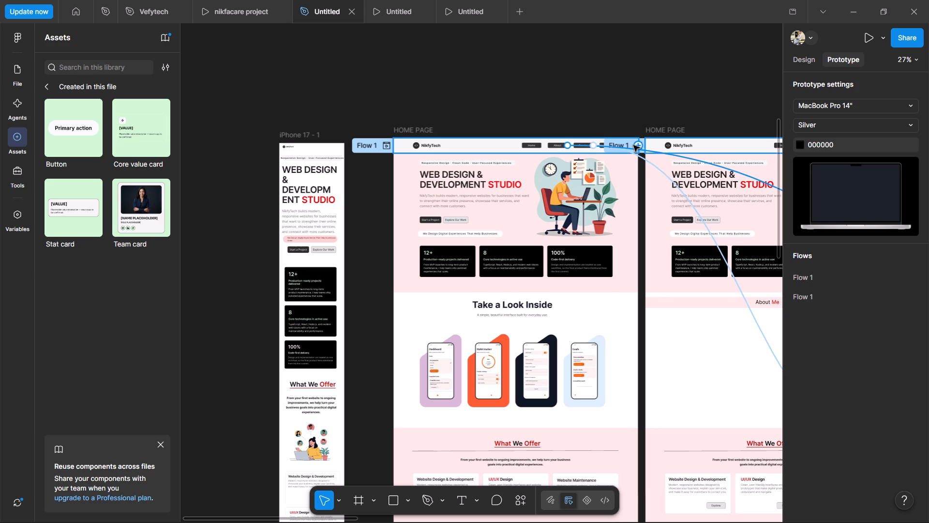
# Switch from the prototype settings to the design properties, hiding the connection lines.
pyautogui.click(799, 61)
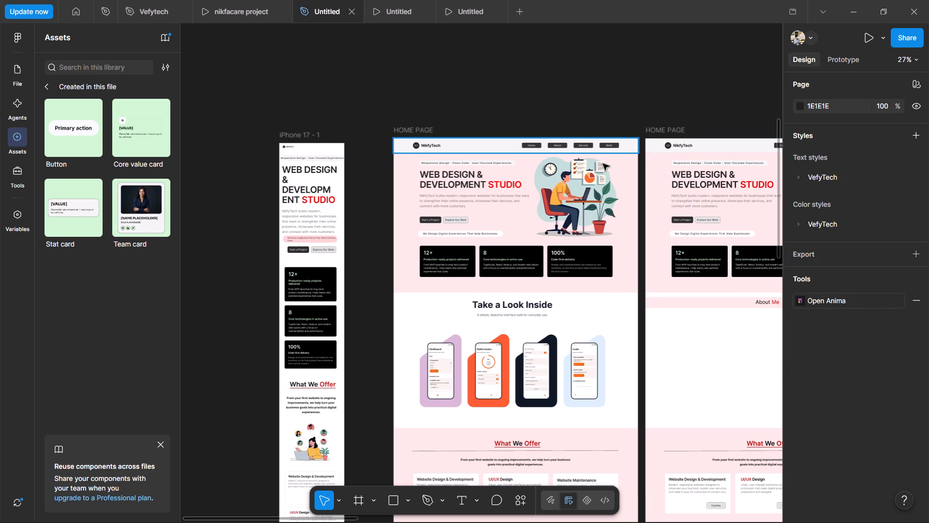
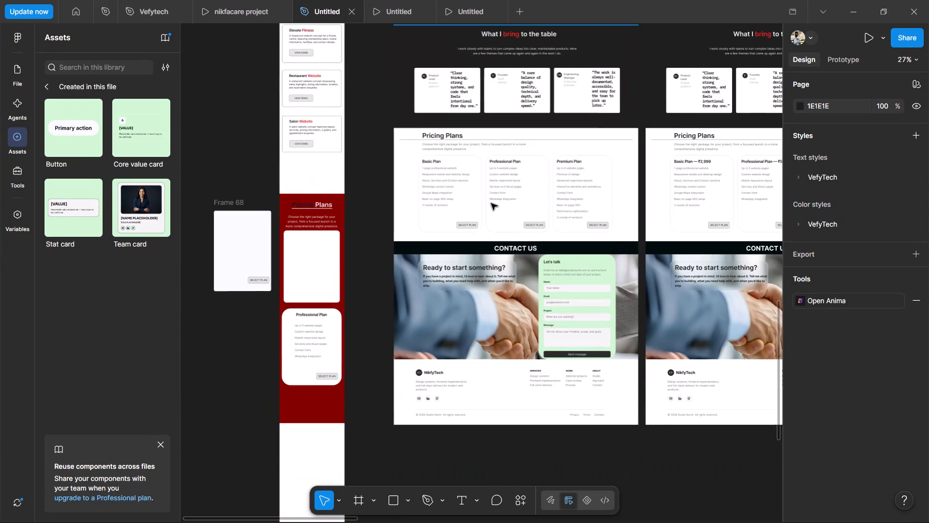
pyautogui.scroll(-3, 491, 203)
pyautogui.doubleClick(303, 228)
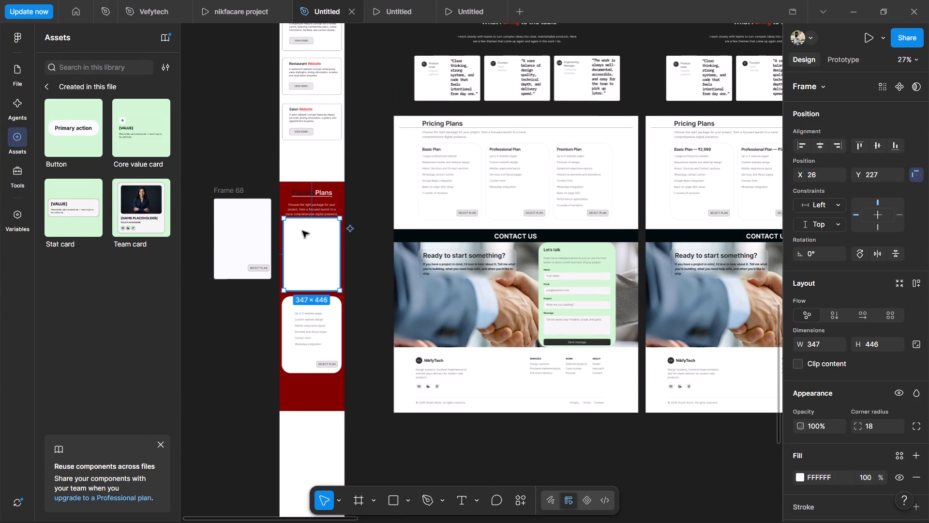
pyautogui.press('BackSpace')
# Move the mobile Professional Plan card up beneath the Plans intro text, centred in the section at X 16, Y 257.
pyautogui.click(319, 315)
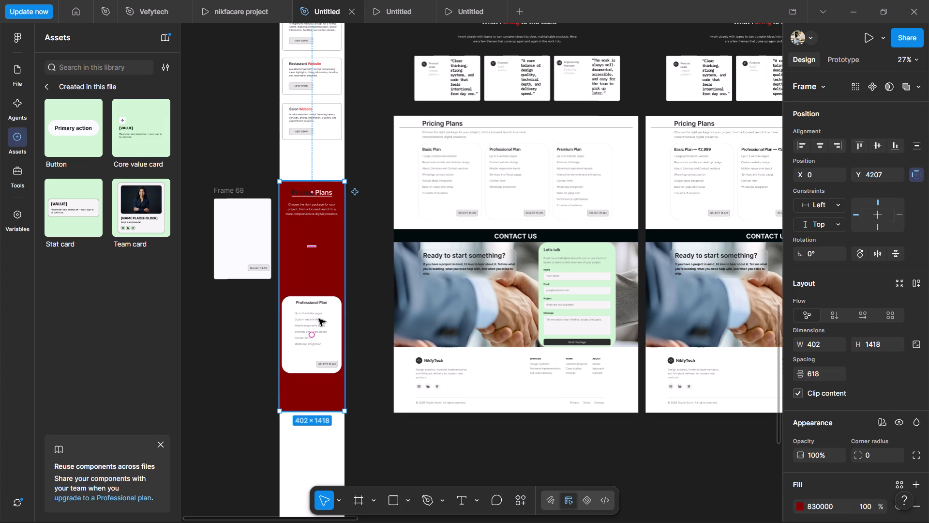
pyautogui.doubleClick(319, 319)
pyautogui.moveTo(319, 321); pyautogui.dragTo(328, 274)
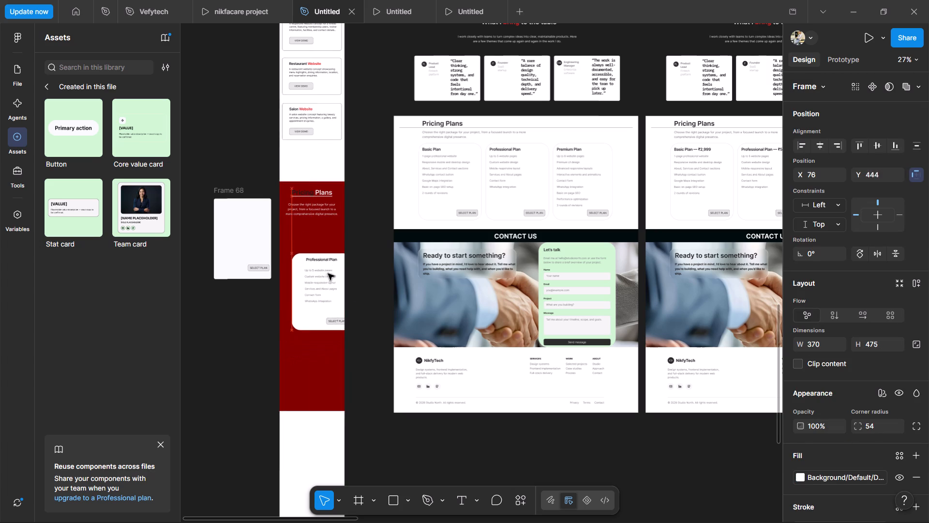
pyautogui.moveTo(328, 274); pyautogui.dragTo(317, 249)
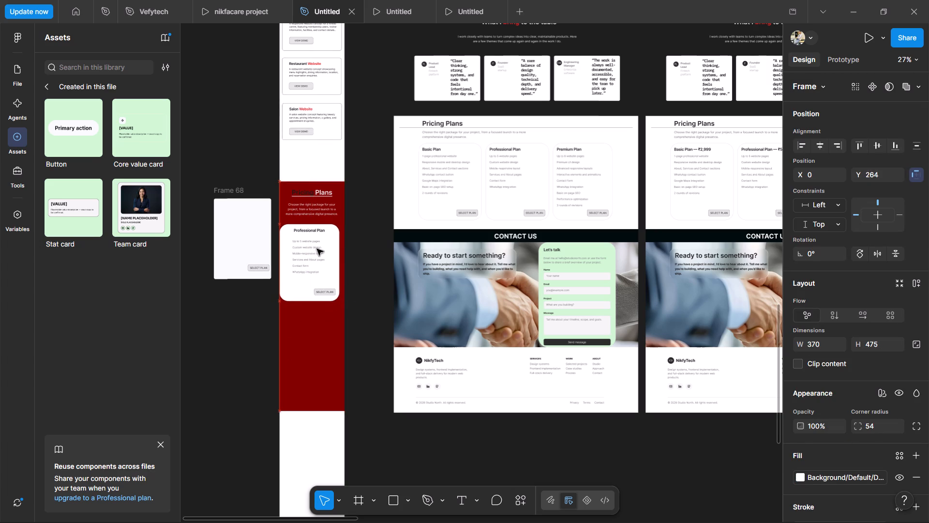
pyautogui.moveTo(317, 249); pyautogui.dragTo(320, 247)
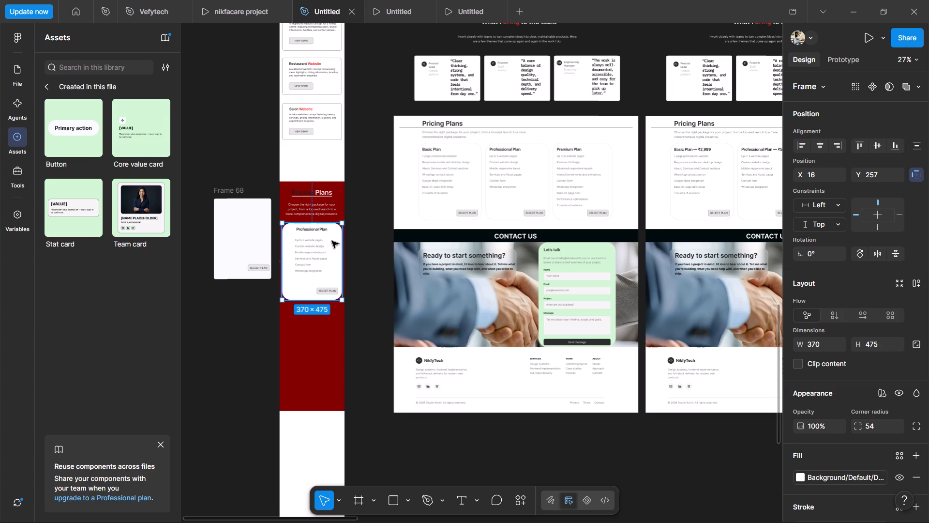
# Place a duplicate of the mobile Professional Plan card below the original at X 16, Y 825, deleting the surplus copy over the original.
pyautogui.hotkey('ctrl', 'd')
pyautogui.hotkey('ctrl', 'd')
pyautogui.moveTo(323, 251); pyautogui.dragTo(313, 326)
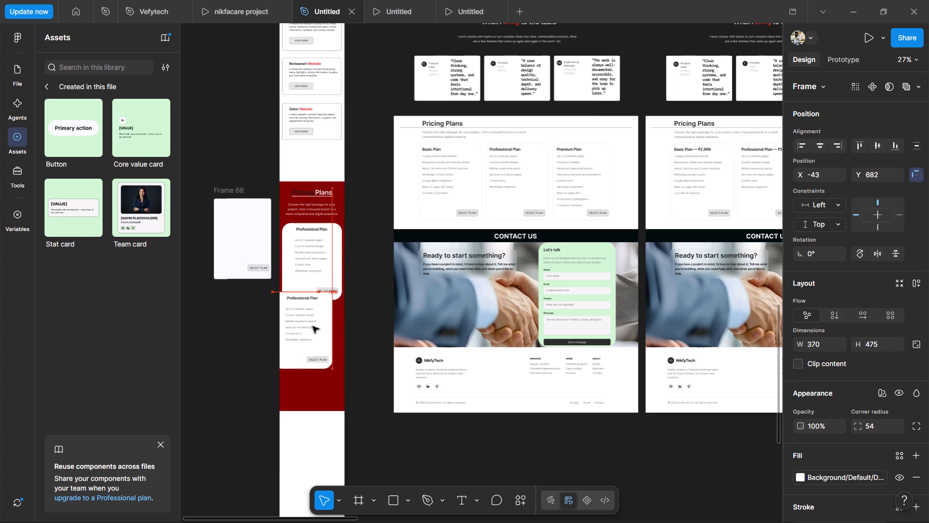
pyautogui.moveTo(313, 326); pyautogui.dragTo(323, 343)
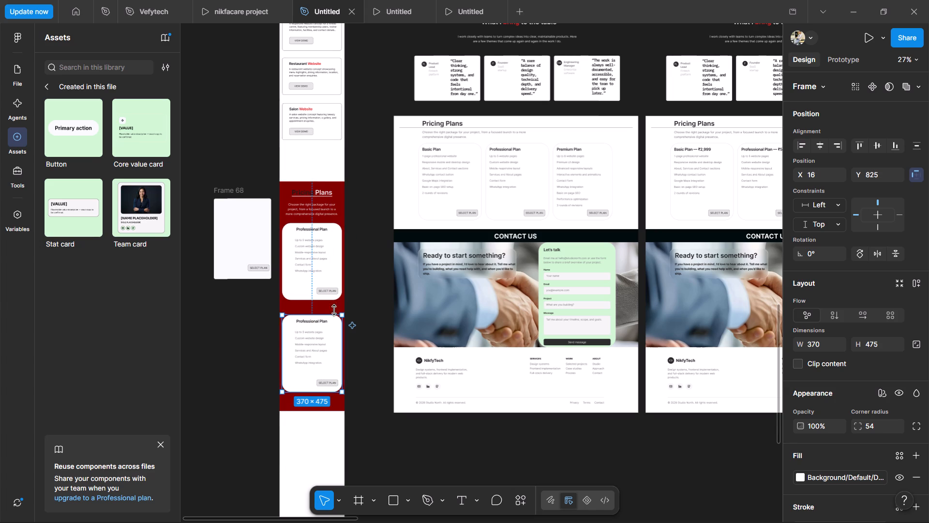
pyautogui.click(332, 273)
pyautogui.press('BackSpace')
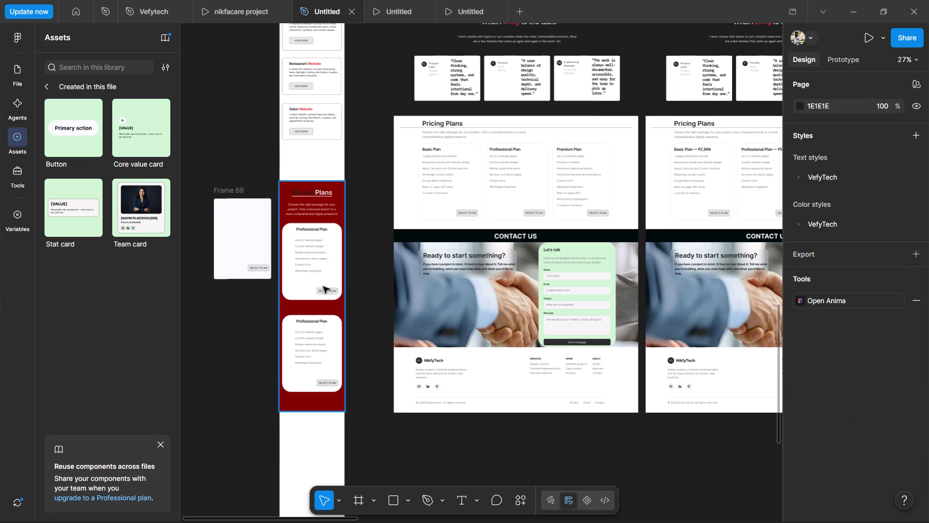
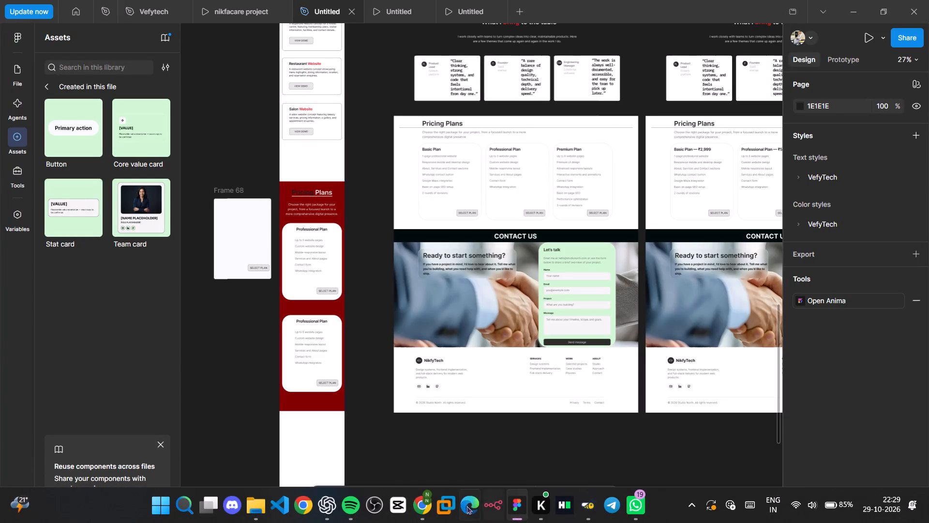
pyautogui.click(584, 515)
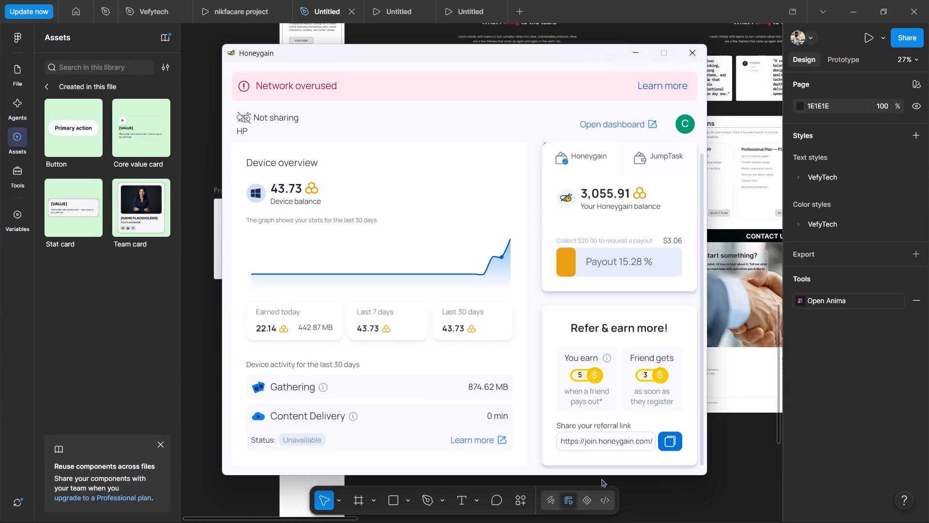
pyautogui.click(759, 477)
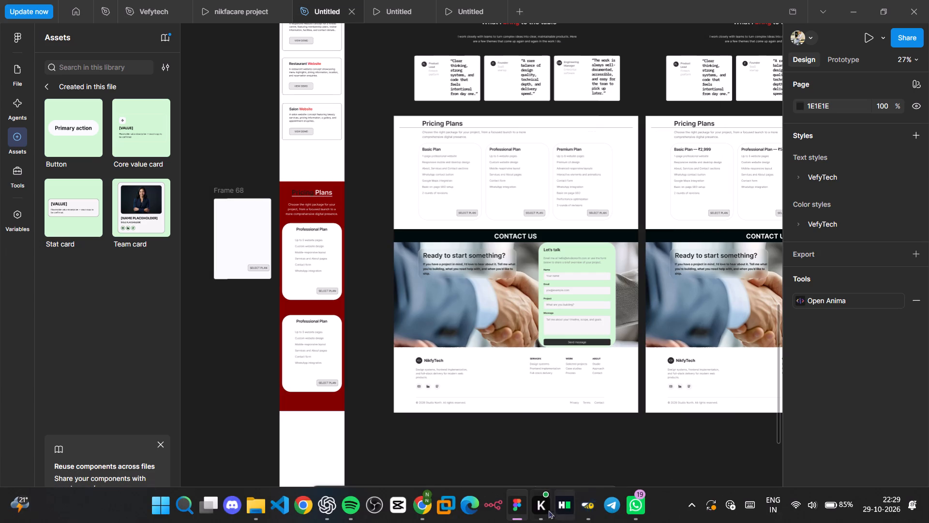
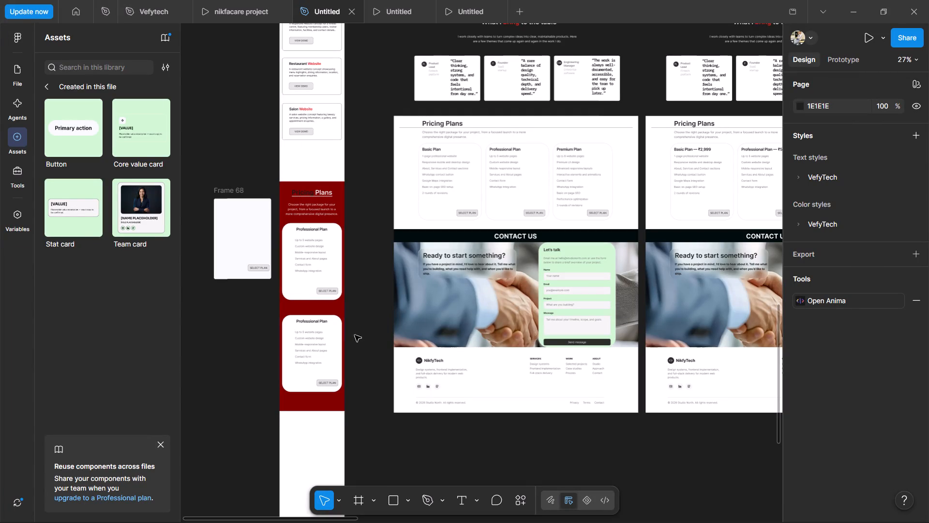
# Delete the second Professional Plan card from the mobile page's red pricing section.
pyautogui.keyDown('ctrl'); pyautogui.scroll(5, 352, 352); pyautogui.keyUp('ctrl')
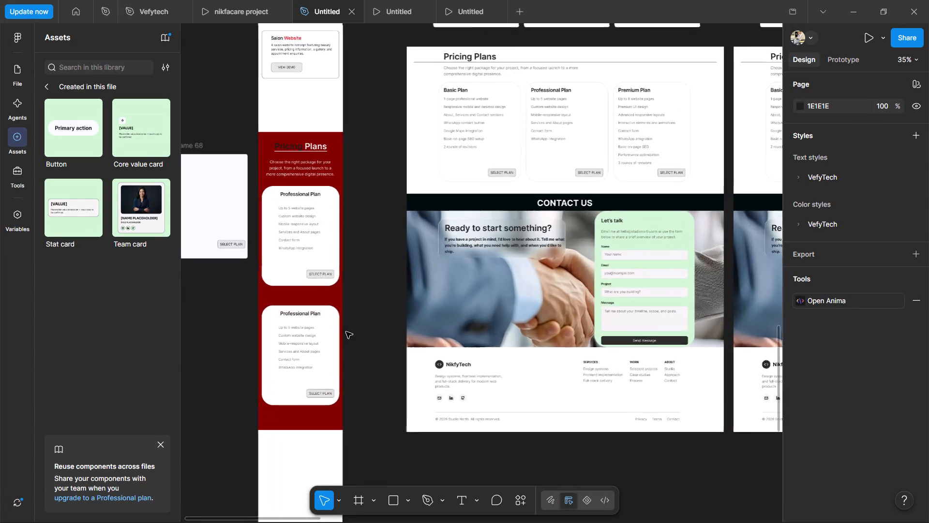
pyautogui.keyDown('ctrl'); pyautogui.scroll(2, 346, 332); pyautogui.keyUp('ctrl')
pyautogui.keyDown('ctrl'); pyautogui.scroll(13, 331, 280); pyautogui.keyUp('ctrl')
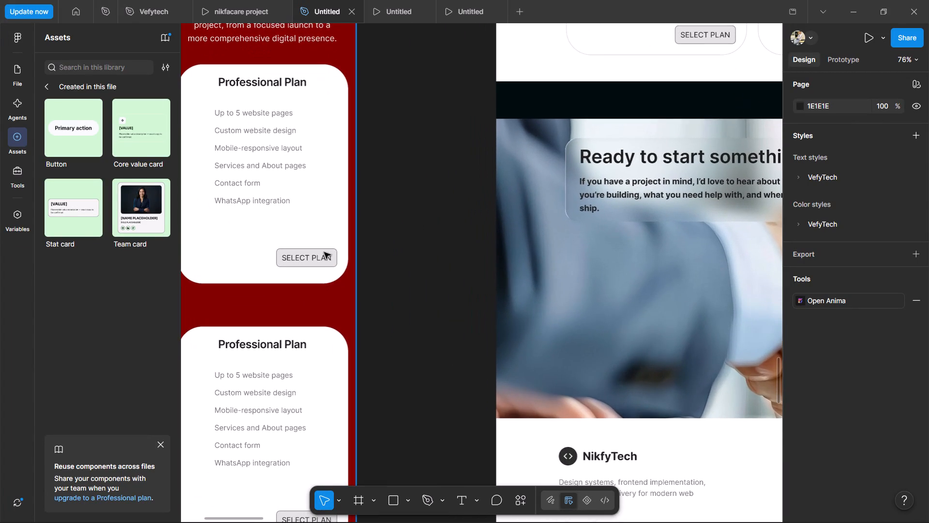
pyautogui.scroll(-6, 319, 264)
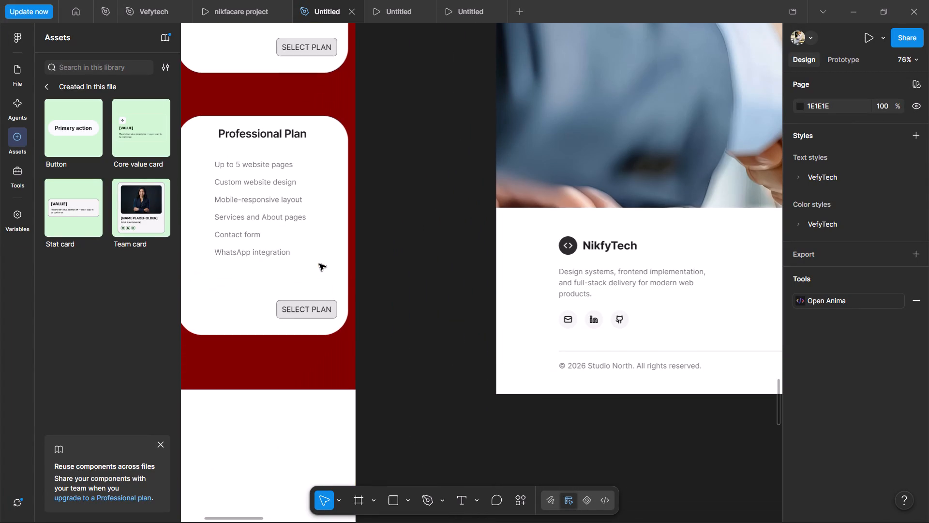
pyautogui.keyDown('ctrl'); pyautogui.scroll(5, 319, 264); pyautogui.keyUp('ctrl')
pyautogui.keyDown('ctrl'); pyautogui.scroll(-6, 319, 264); pyautogui.keyUp('ctrl')
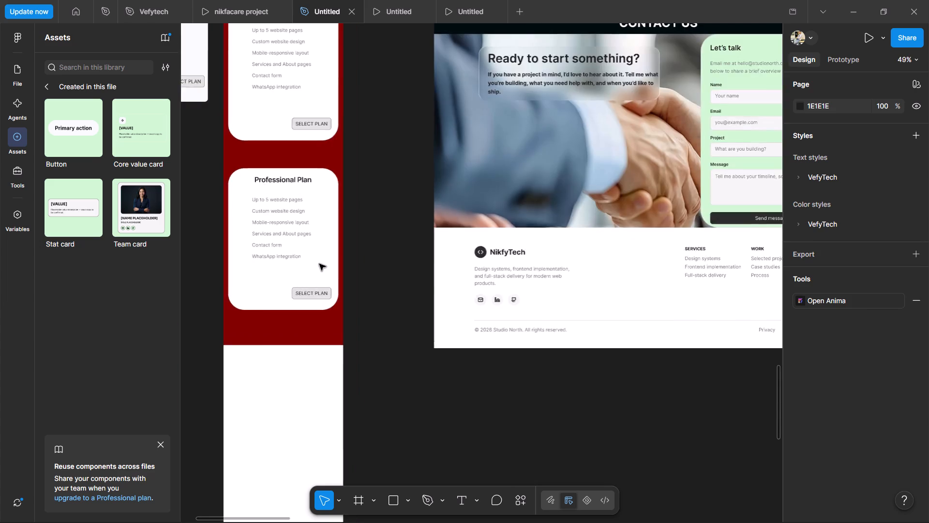
pyautogui.keyDown('ctrl'); pyautogui.scroll(-3, 319, 264); pyautogui.keyUp('ctrl')
pyautogui.click(325, 240)
pyautogui.doubleClick(310, 246)
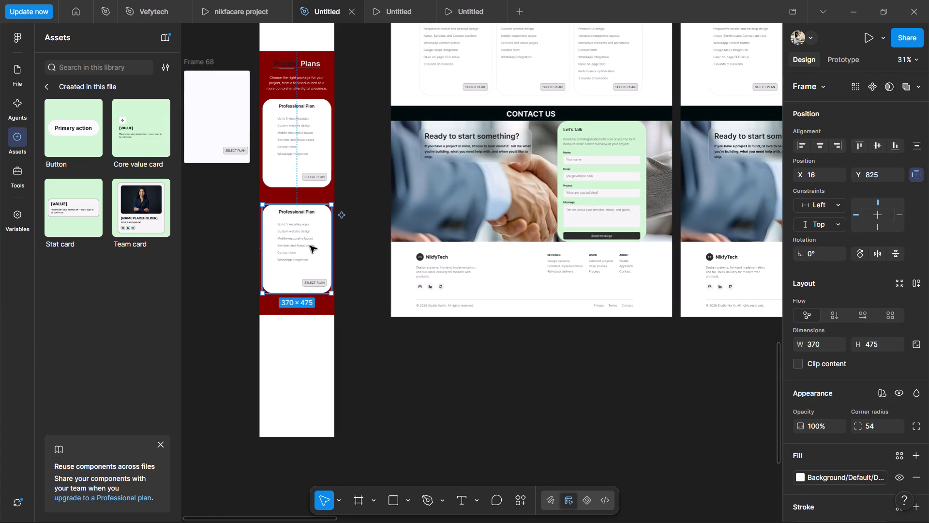
pyautogui.press('BackSpace')
# Shorten the red pricing section on the mobile page so it ends just below the remaining Professional Plan card.
pyautogui.click(289, 294)
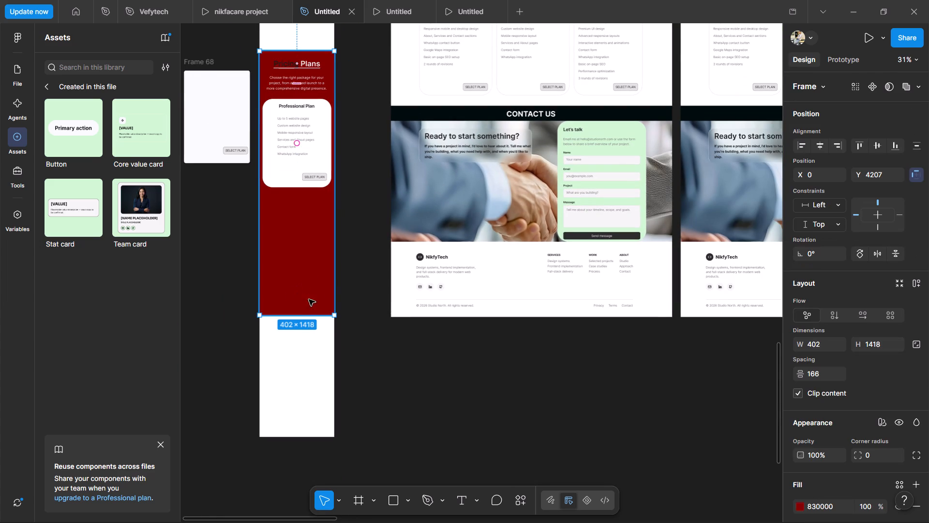
pyautogui.moveTo(305, 315); pyautogui.dragTo(320, 203)
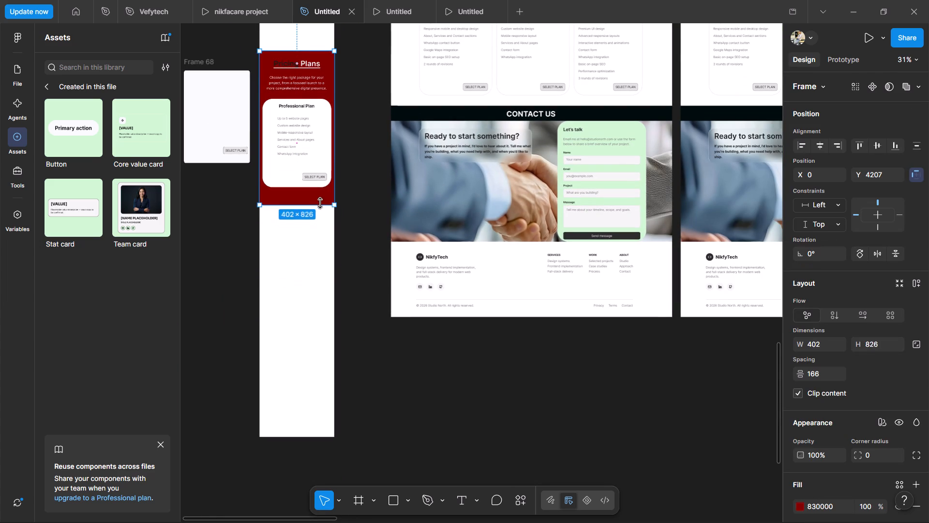
pyautogui.moveTo(320, 203); pyautogui.dragTo(322, 199)
pyautogui.click(351, 235)
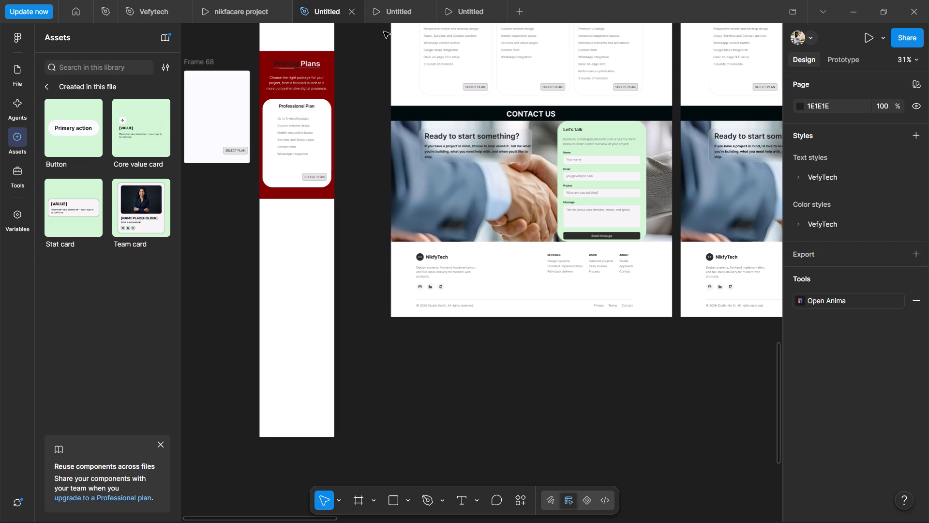
# Examine the mobile page's sections and its empty lower area alongside the desktop home page's contact and footer sections.
pyautogui.scroll(-1, 682, 522)
pyautogui.keyDown('ctrl'); pyautogui.scroll(2, 264, 326); pyautogui.keyUp('ctrl')
pyautogui.keyDown('ctrl'); pyautogui.scroll(7, 261, 208); pyautogui.keyUp('ctrl')
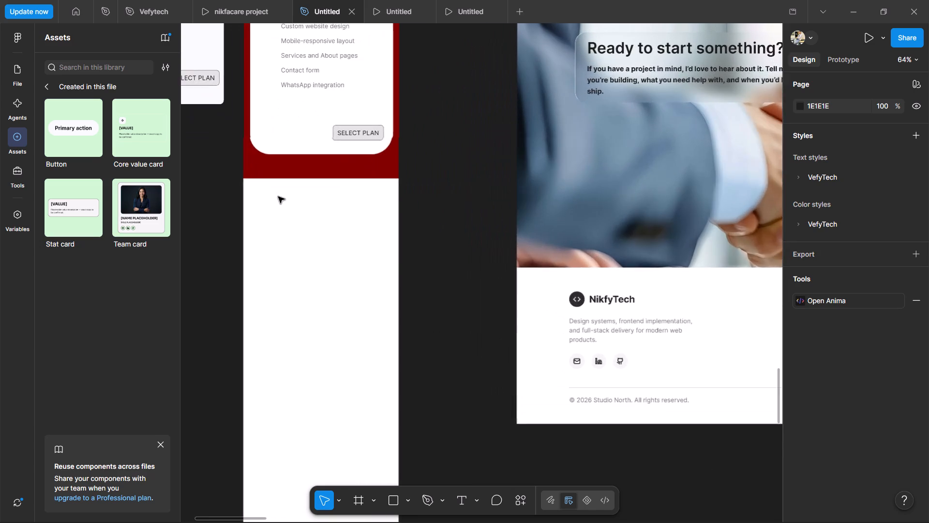
pyautogui.keyDown('ctrl'); pyautogui.scroll(3, 278, 197); pyautogui.keyUp('ctrl')
pyautogui.scroll(-12, 278, 197)
pyautogui.scroll(7, 278, 197)
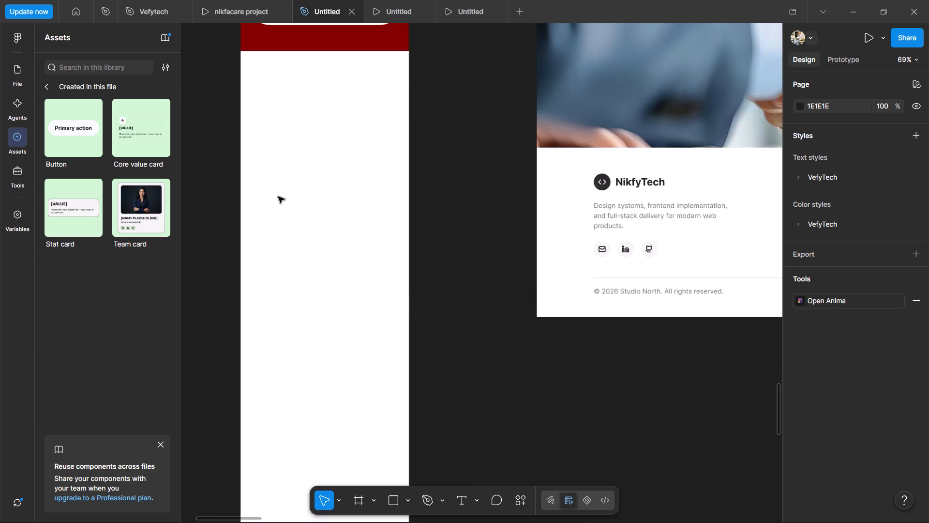
pyautogui.scroll(5, 278, 197)
pyautogui.scroll(1, 641, 263)
pyautogui.keyDown('ctrl'); pyautogui.scroll(6, 639, 262); pyautogui.keyUp('ctrl')
pyautogui.scroll(-4, 639, 262)
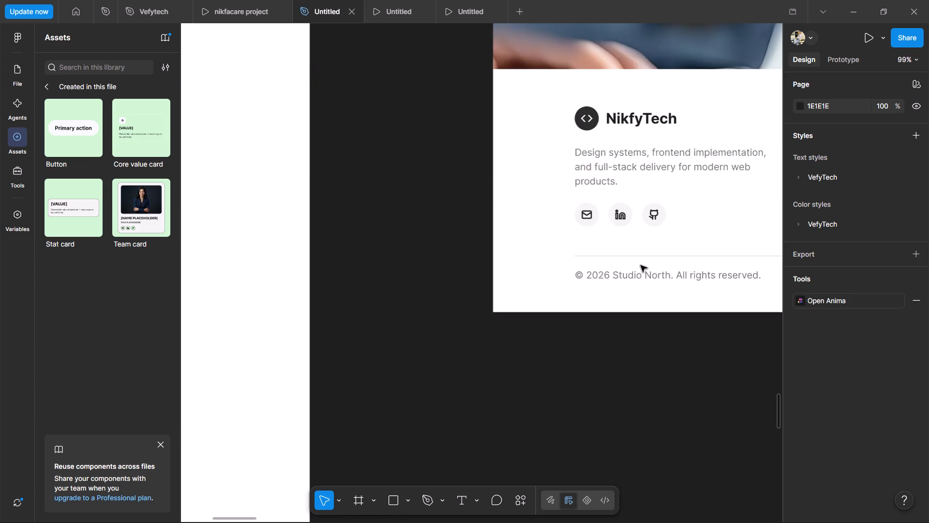
pyautogui.keyDown('ctrl'); pyautogui.scroll(-7, 642, 268); pyautogui.keyUp('ctrl')
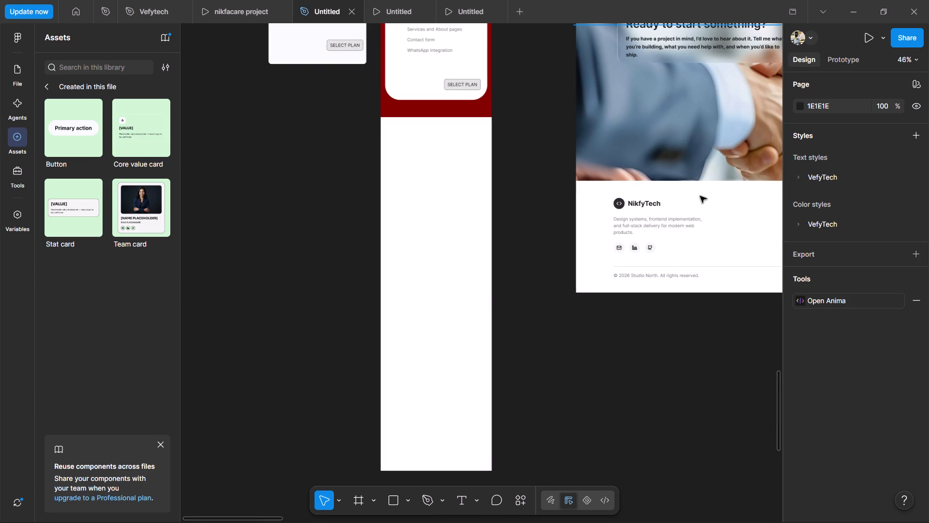
pyautogui.click(429, 416)
pyautogui.click(412, 292)
pyautogui.scroll(2, 387, 288)
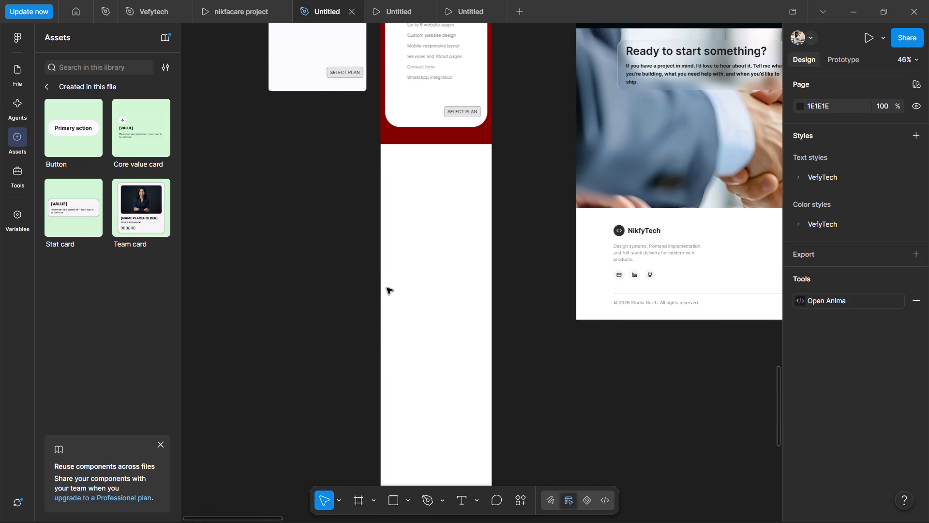
pyautogui.scroll(7, 387, 288)
pyautogui.scroll(-8, 387, 288)
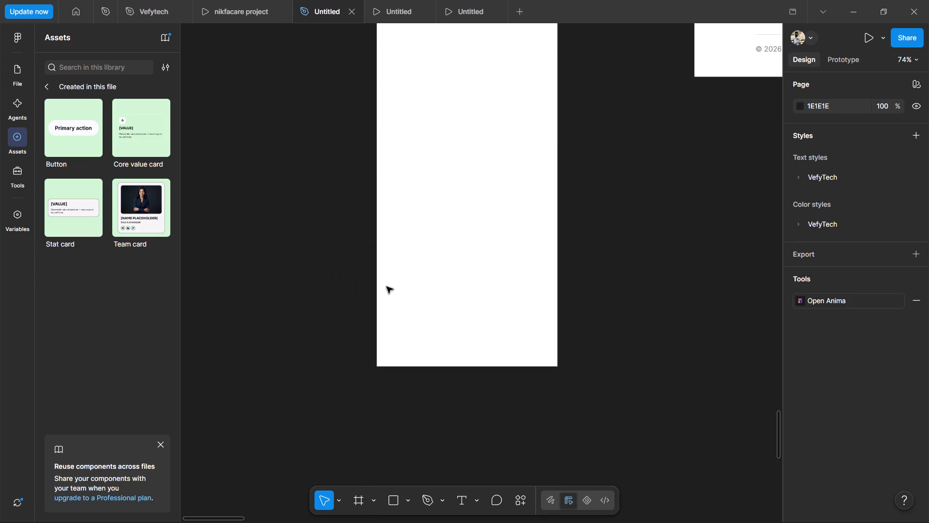
pyautogui.keyDown('ctrl'); pyautogui.scroll(-10, 387, 287); pyautogui.keyUp('ctrl')
pyautogui.scroll(19, 387, 287)
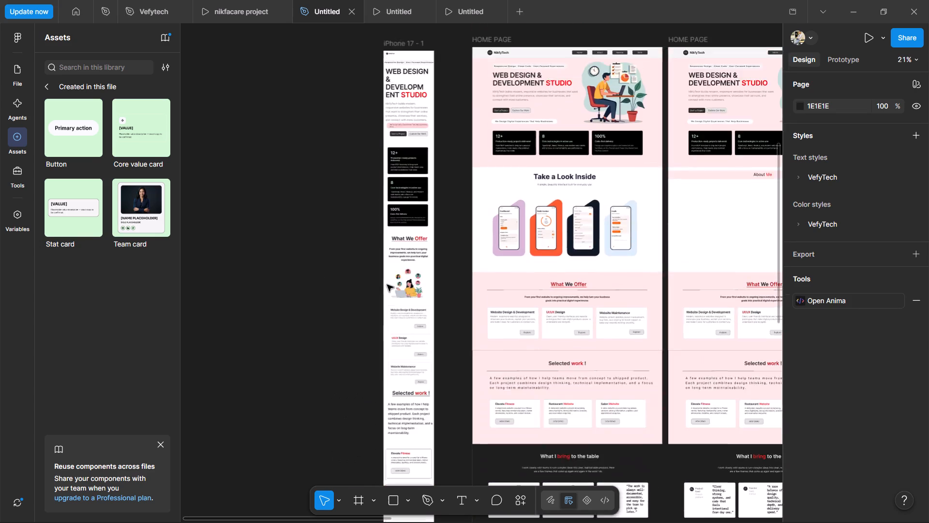
pyautogui.scroll(3, 387, 285)
pyautogui.click(423, 186)
pyautogui.scroll(-8, 436, 209)
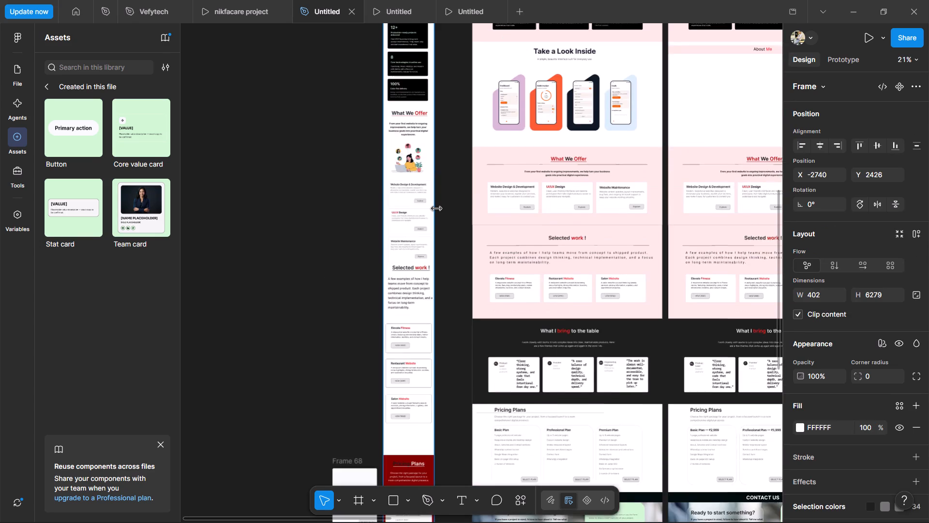
pyautogui.scroll(-9, 436, 209)
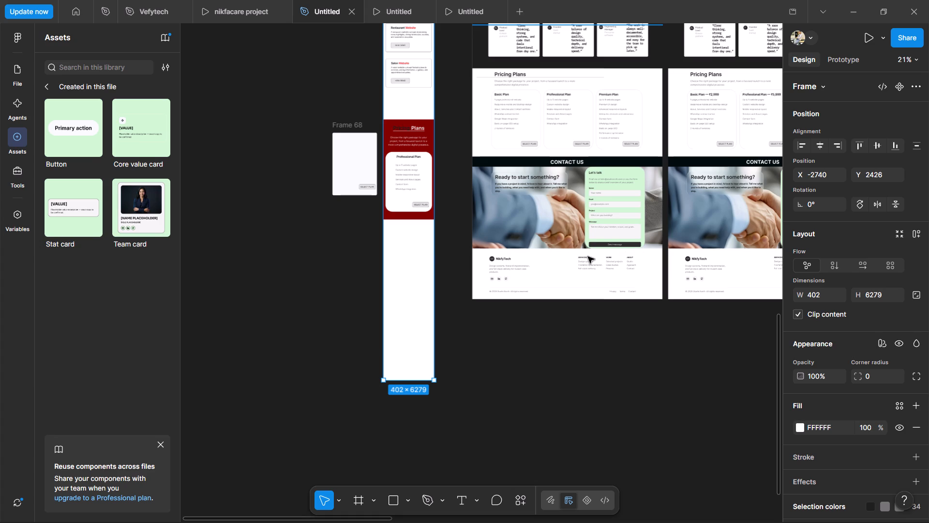
pyautogui.scroll(-2, 588, 257)
pyautogui.scroll(2, 588, 257)
pyautogui.keyDown('ctrl'); pyautogui.scroll(-3, 588, 257); pyautogui.keyUp('ctrl')
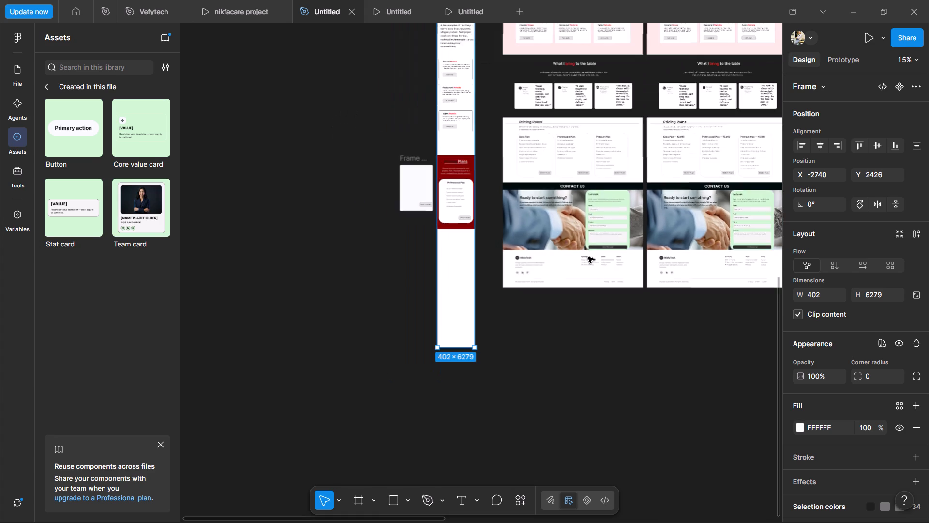
pyautogui.keyDown('ctrl'); pyautogui.scroll(8, 588, 257); pyautogui.keyUp('ctrl')
# Duplicate the upper footer block with the NikfyTech branding and link columns on the desktop home page.
pyautogui.click(458, 248)
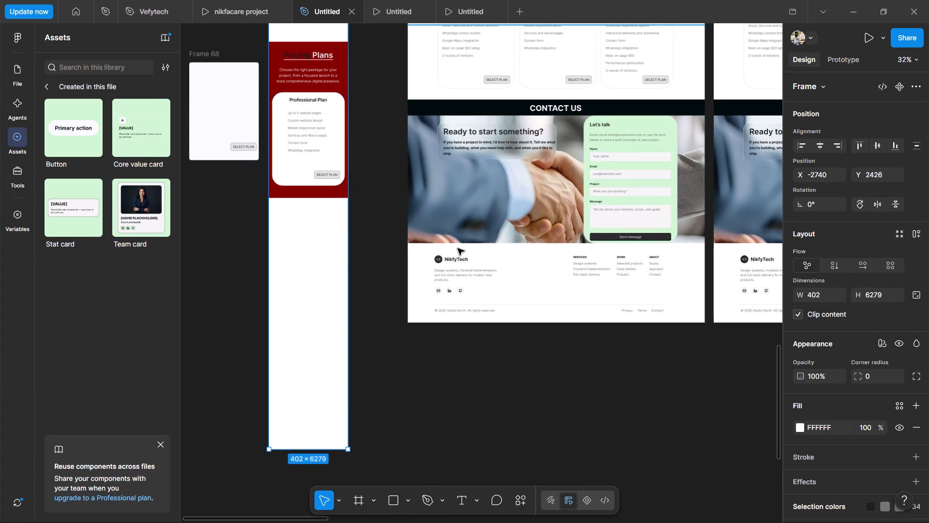
pyautogui.doubleClick(436, 266)
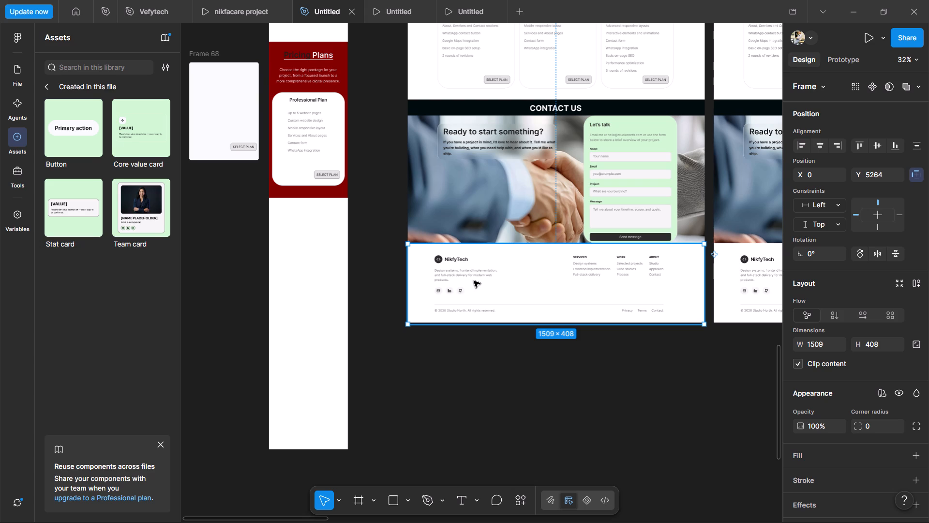
pyautogui.doubleClick(489, 273)
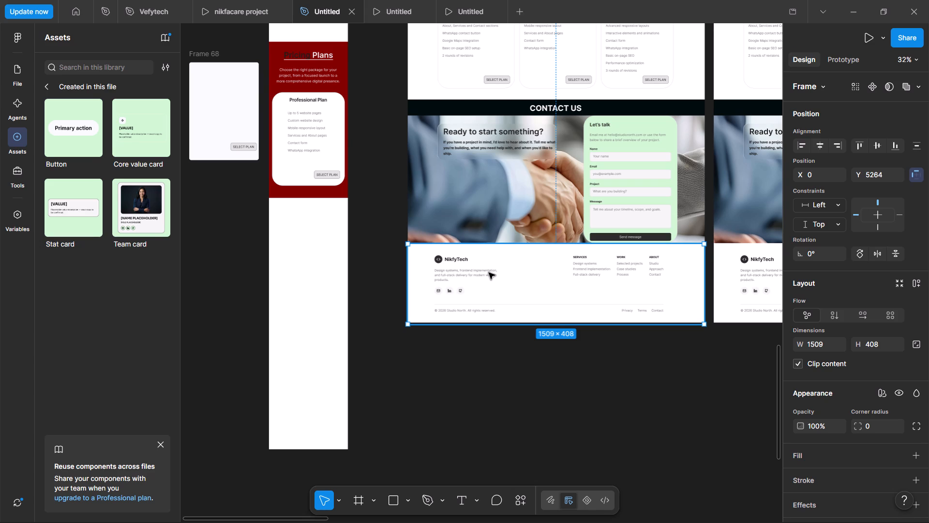
pyautogui.doubleClick(489, 273)
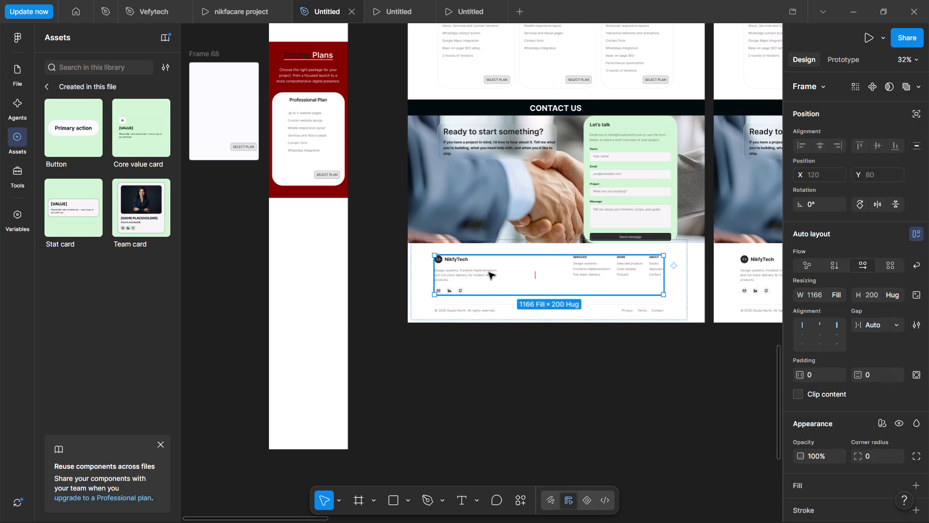
pyautogui.click(489, 273)
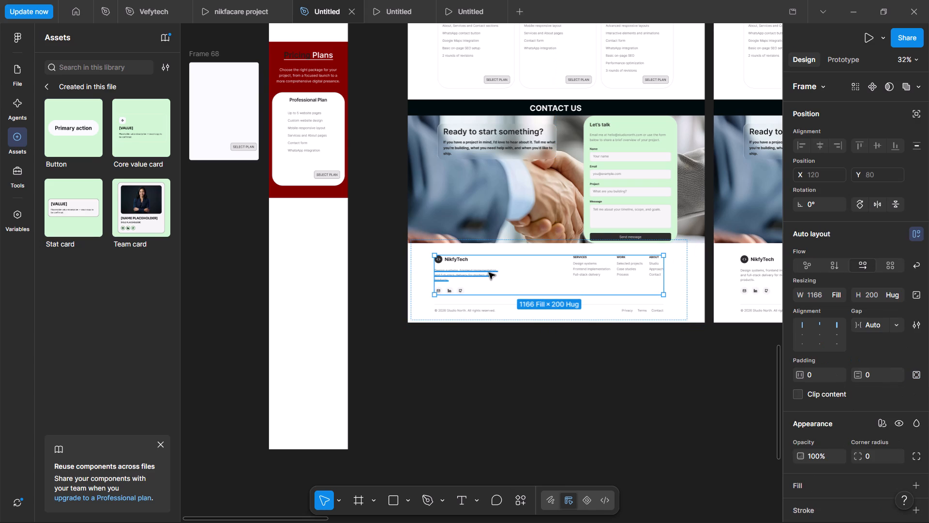
pyautogui.hotkey('ctrl', 'd')
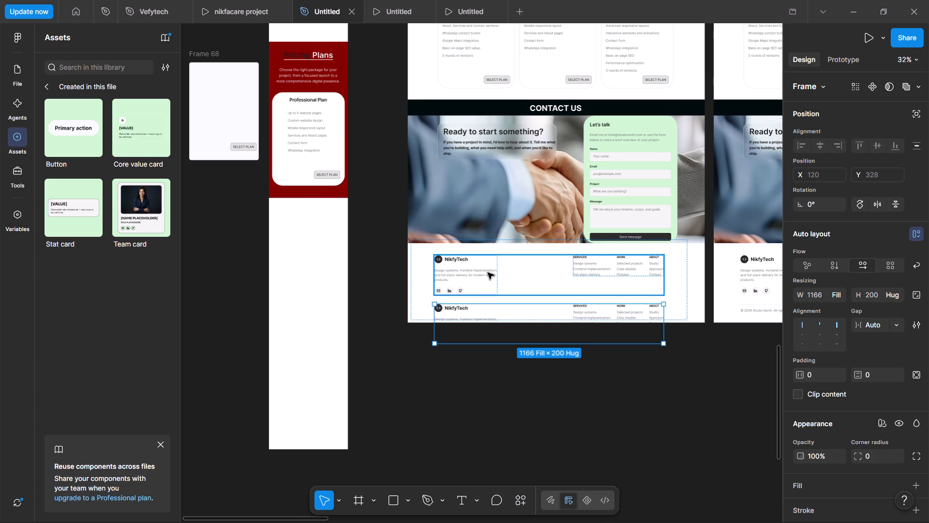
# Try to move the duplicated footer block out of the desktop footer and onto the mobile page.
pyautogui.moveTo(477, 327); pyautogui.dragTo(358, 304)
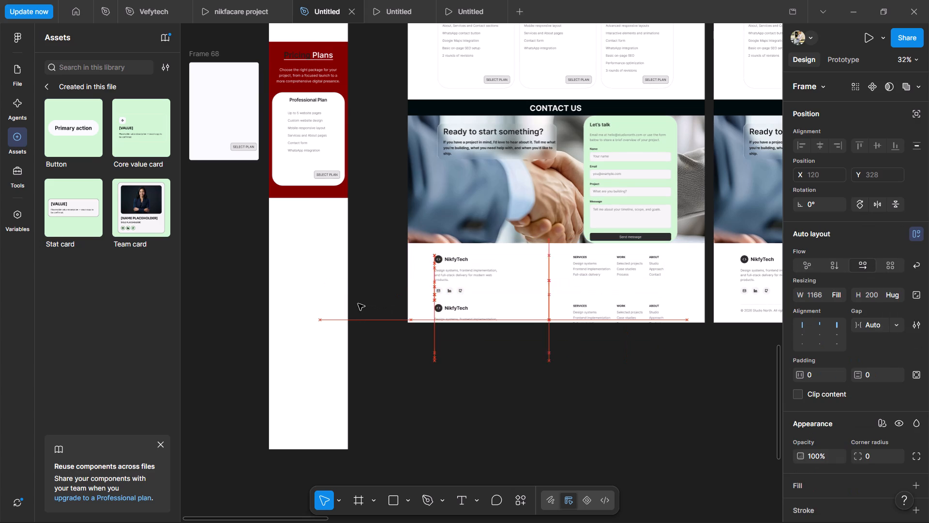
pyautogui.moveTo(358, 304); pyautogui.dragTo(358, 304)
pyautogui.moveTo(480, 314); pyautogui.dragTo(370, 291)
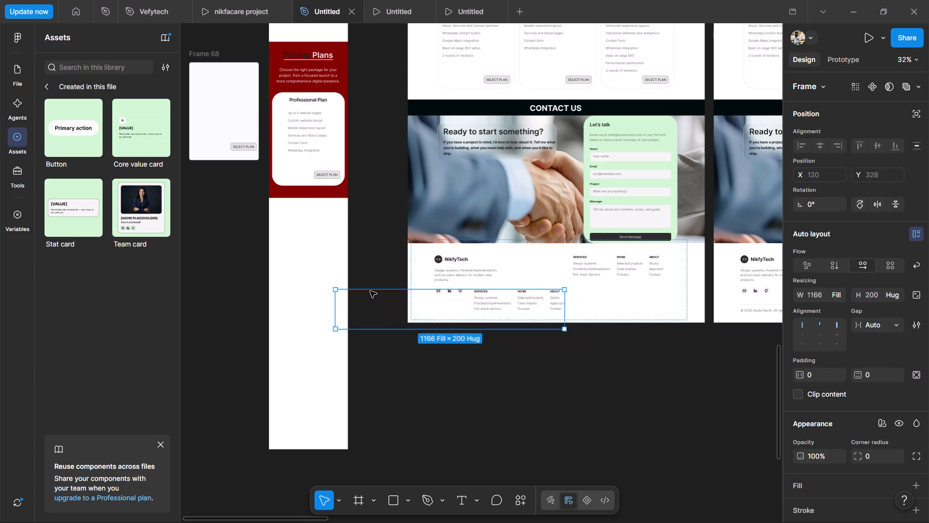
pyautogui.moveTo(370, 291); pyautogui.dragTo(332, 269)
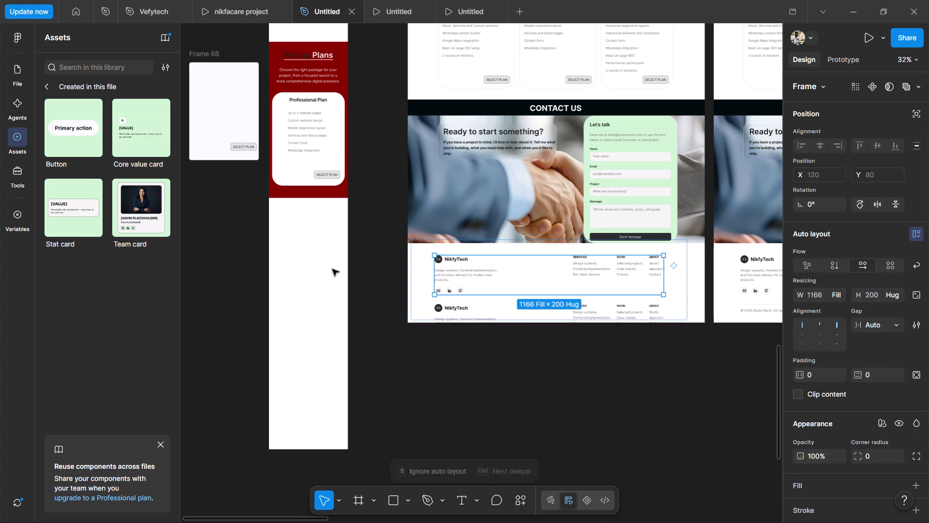
# Remove auto layout from the original desktop footer block and set the duplicated block's auto layout flow to vertical.
pyautogui.click(914, 234)
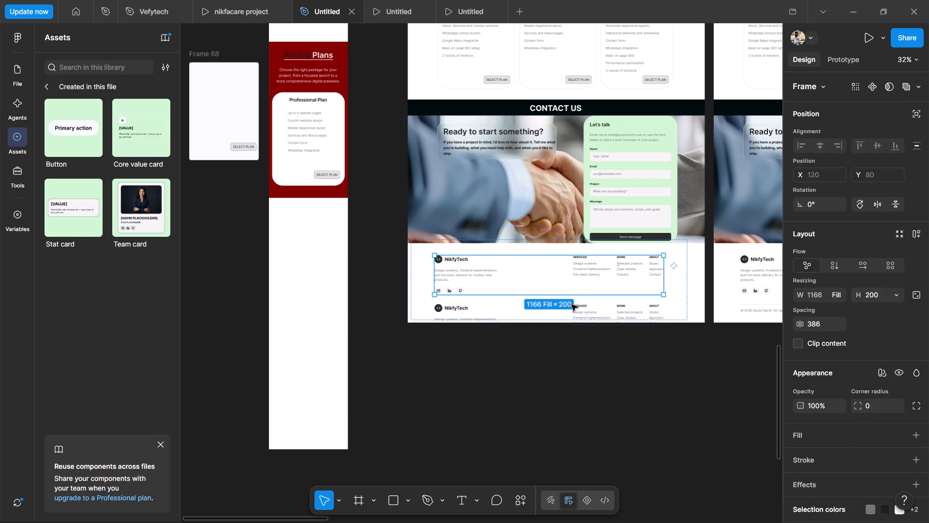
pyautogui.moveTo(571, 306); pyautogui.dragTo(431, 317)
pyautogui.click(832, 267)
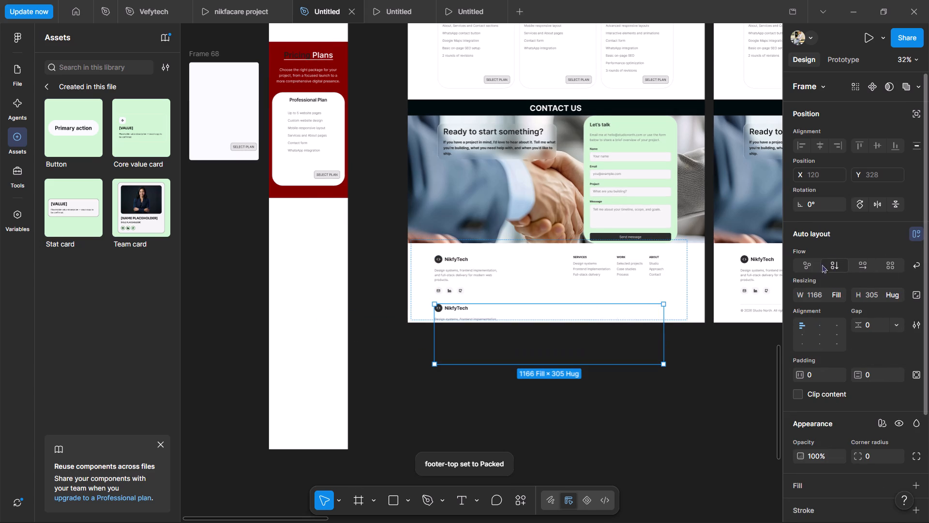
# Move the duplicated footer block into the mobile page below the red pricing section, at about X 0, Y 5088.
pyautogui.moveTo(548, 358); pyautogui.dragTo(368, 289)
pyautogui.moveTo(463, 312); pyautogui.dragTo(276, 224)
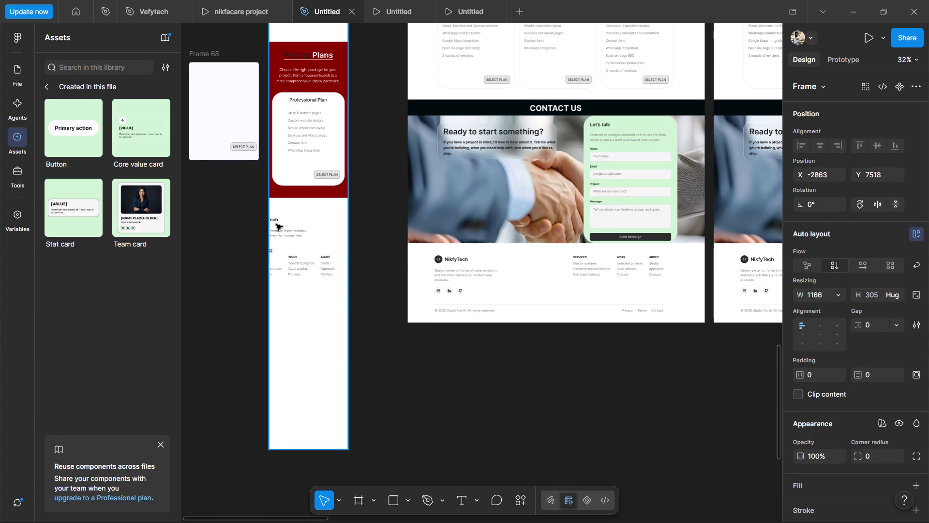
pyautogui.moveTo(276, 224); pyautogui.dragTo(291, 221)
pyautogui.moveTo(295, 234); pyautogui.dragTo(310, 224)
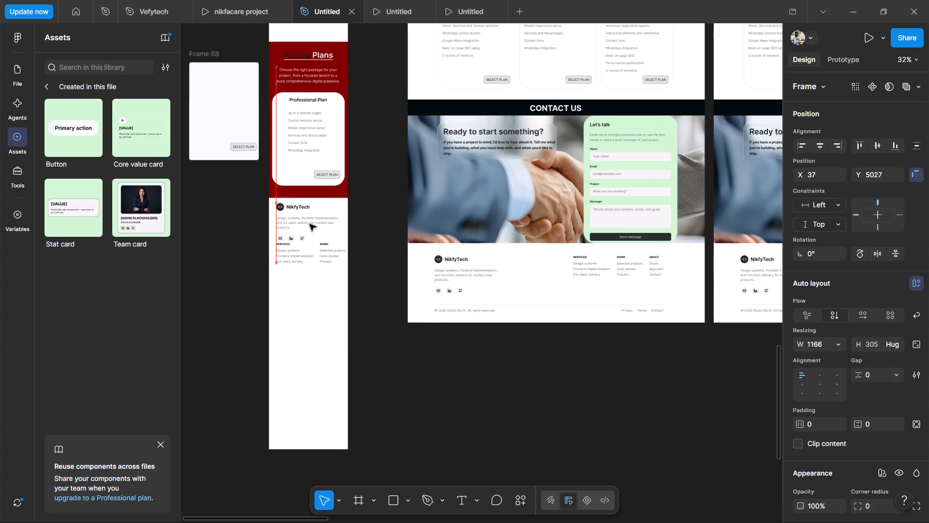
pyautogui.moveTo(310, 224); pyautogui.dragTo(301, 236)
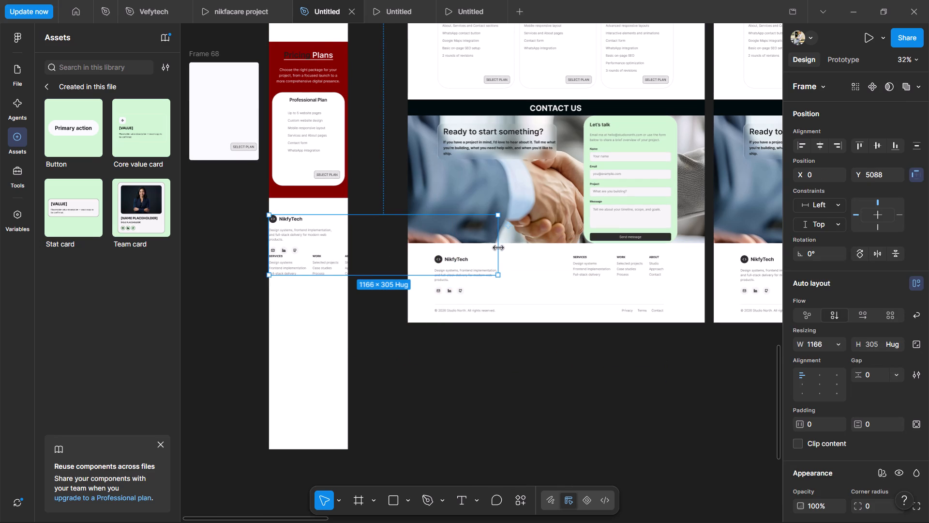
# Resize the footer block on the mobile page to about 411 × 662.
pyautogui.moveTo(498, 248); pyautogui.dragTo(341, 306)
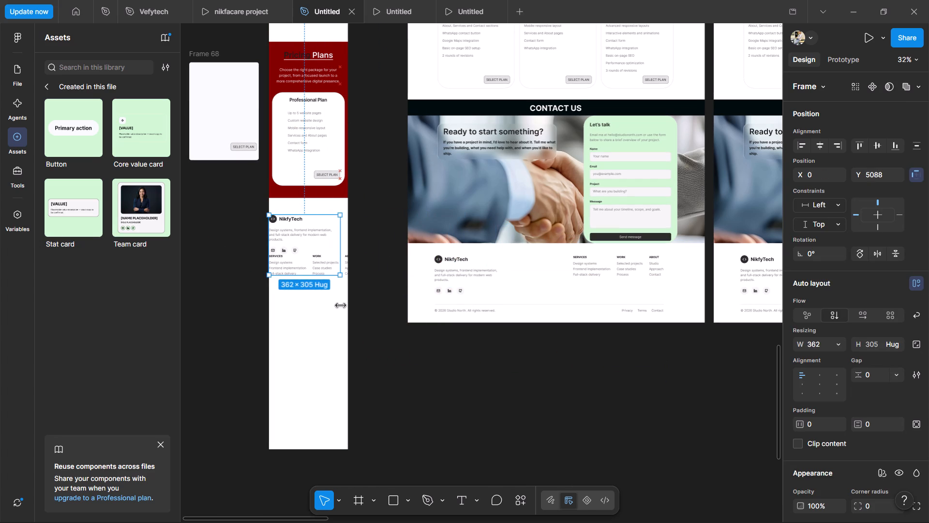
pyautogui.moveTo(341, 306); pyautogui.dragTo(349, 301)
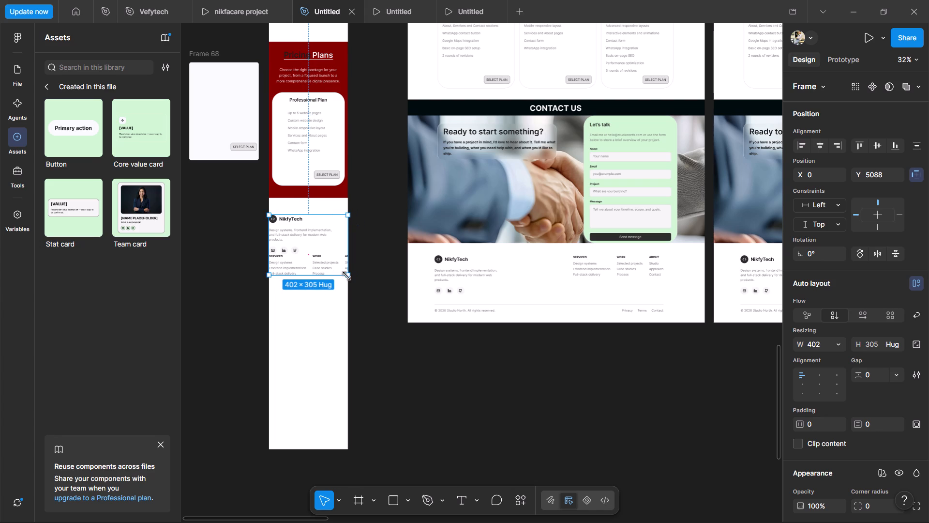
pyautogui.moveTo(346, 276); pyautogui.dragTo(376, 365)
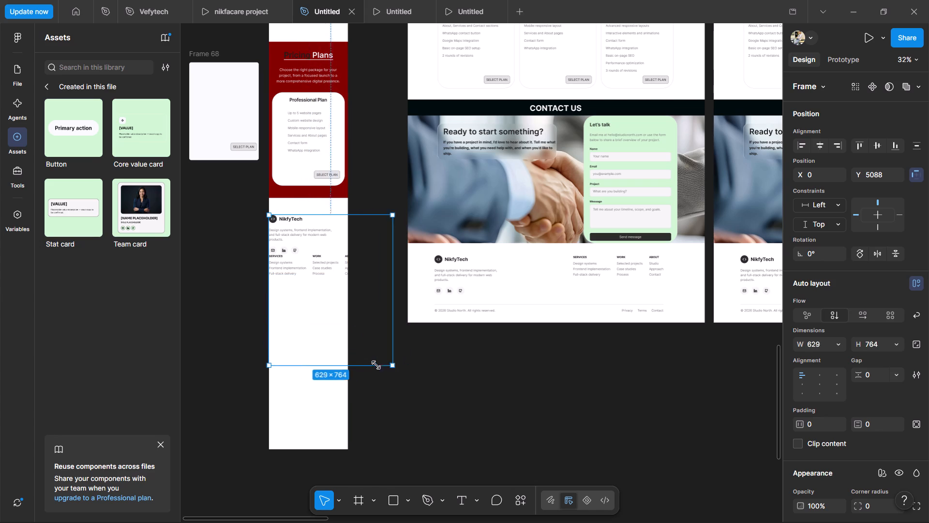
pyautogui.moveTo(376, 365); pyautogui.dragTo(349, 345)
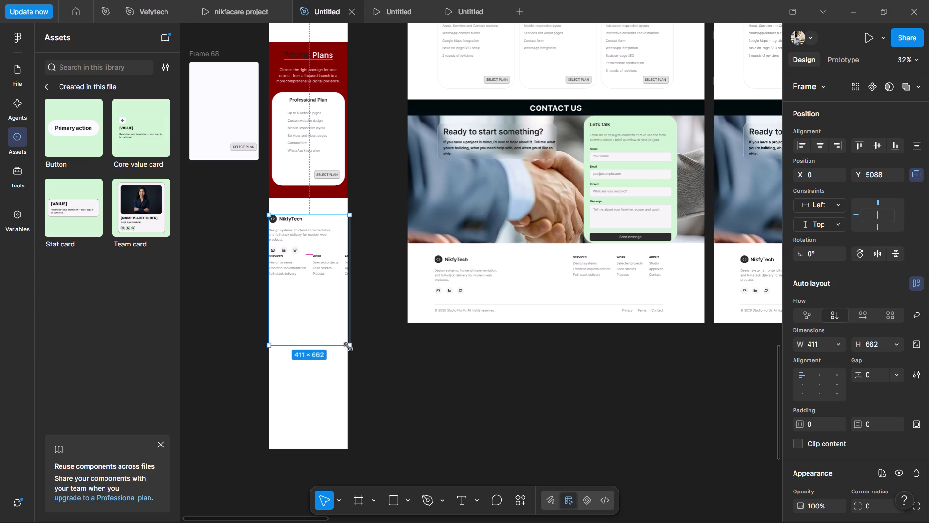